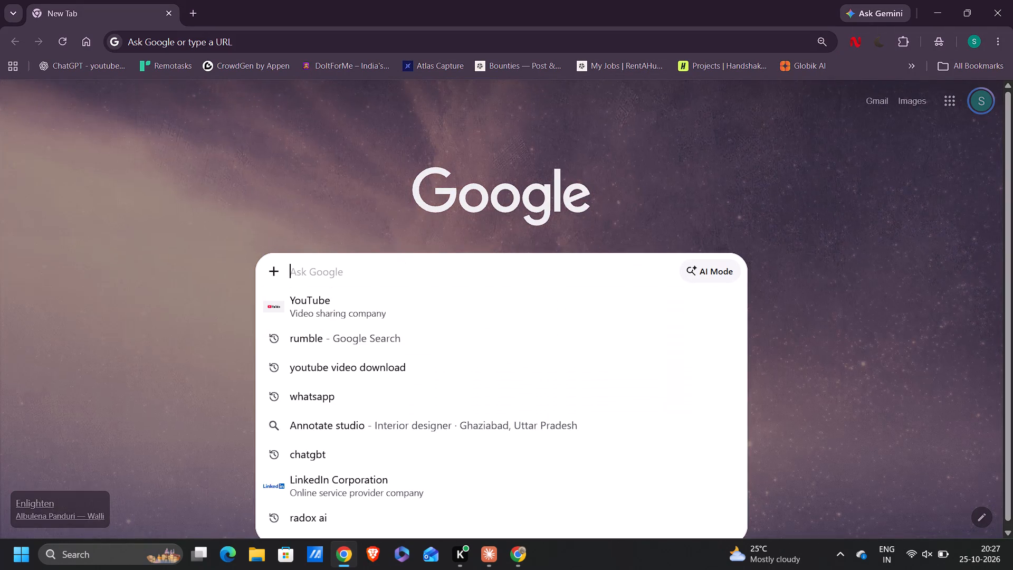
type("youtube video down;pa")
key("BackSpace")
key("BackSpace")
key("BackSpace")
type("load")
key("Return")
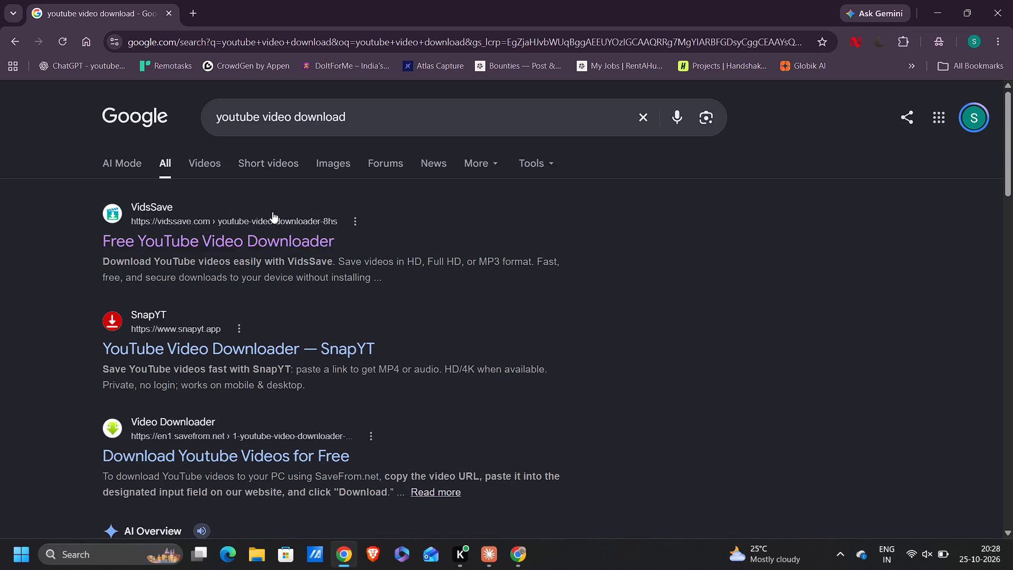
Open the VidsSave YouTube downloader from the results and load the copied Shorts link youtube.com/shorts/hybSQtJGGN8 into it.
left_click(273, 211)
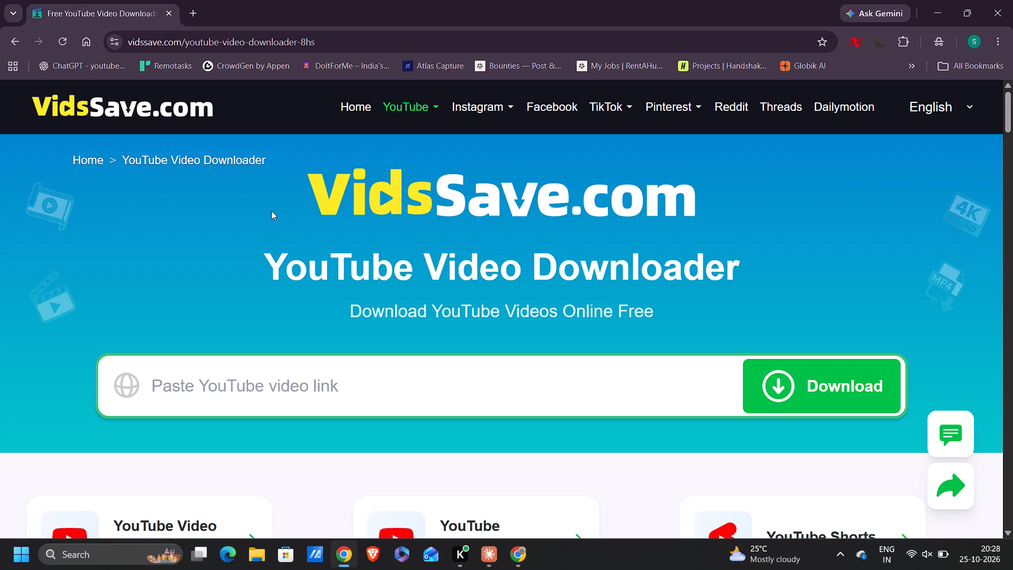
left_click(323, 378)
key("ctrl+v")
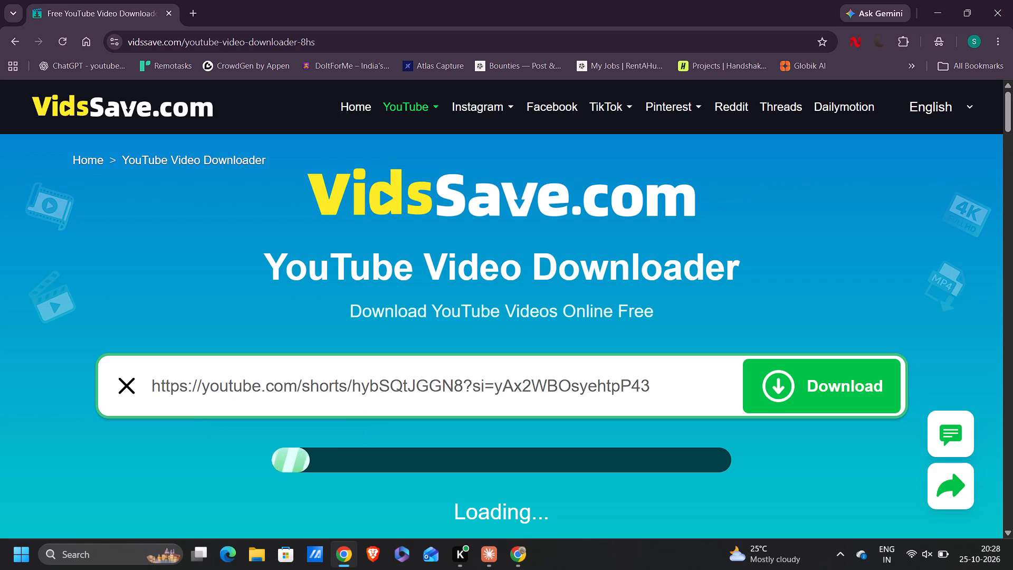
Download the loaded "White Cats Aura" video as a 720P MP4.
scroll(532, 429, "down", 5)
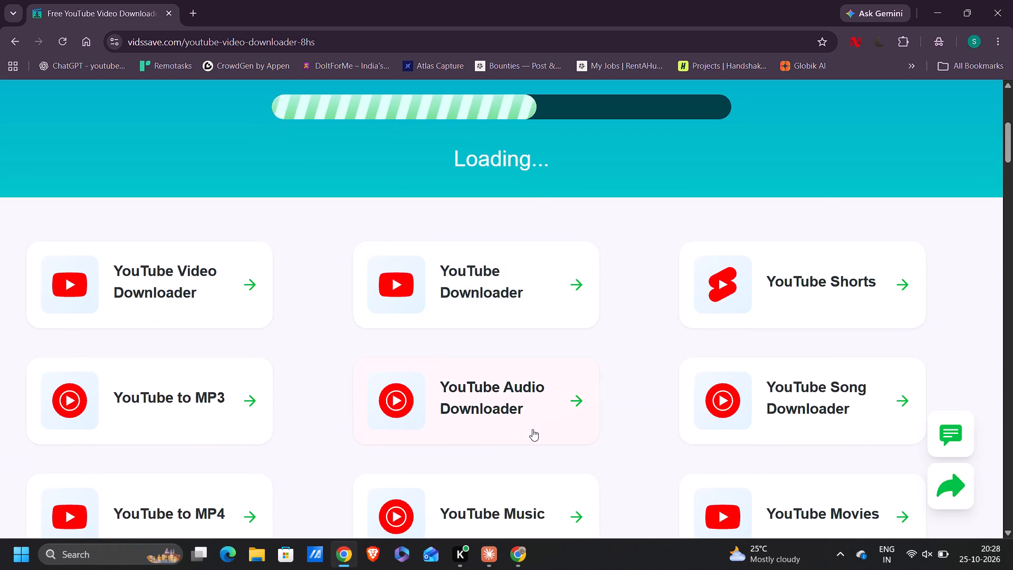
scroll(741, 454, "down", 4)
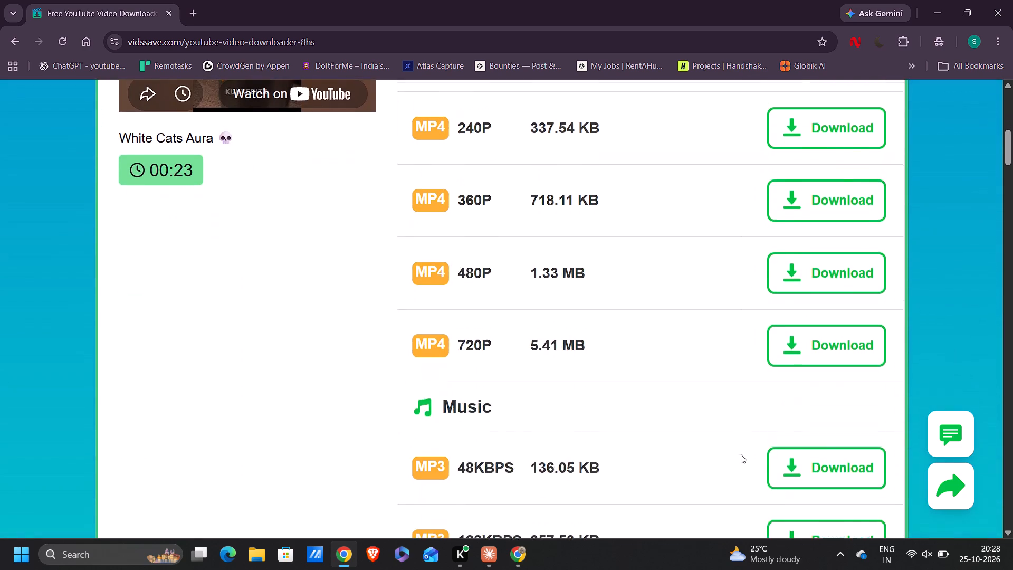
scroll(741, 454, "right", 1)
left_click(858, 370)
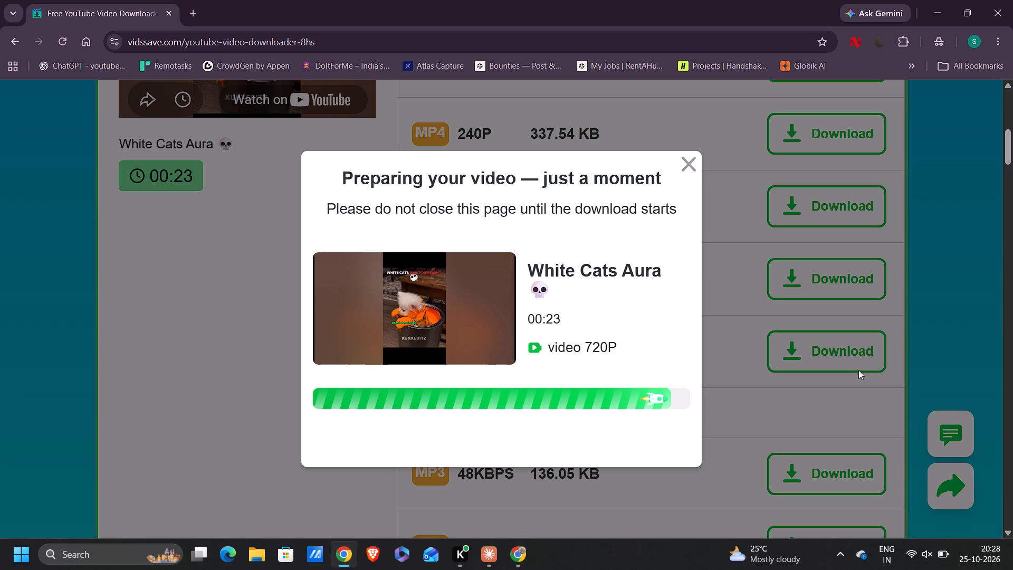
left_click(562, 236)
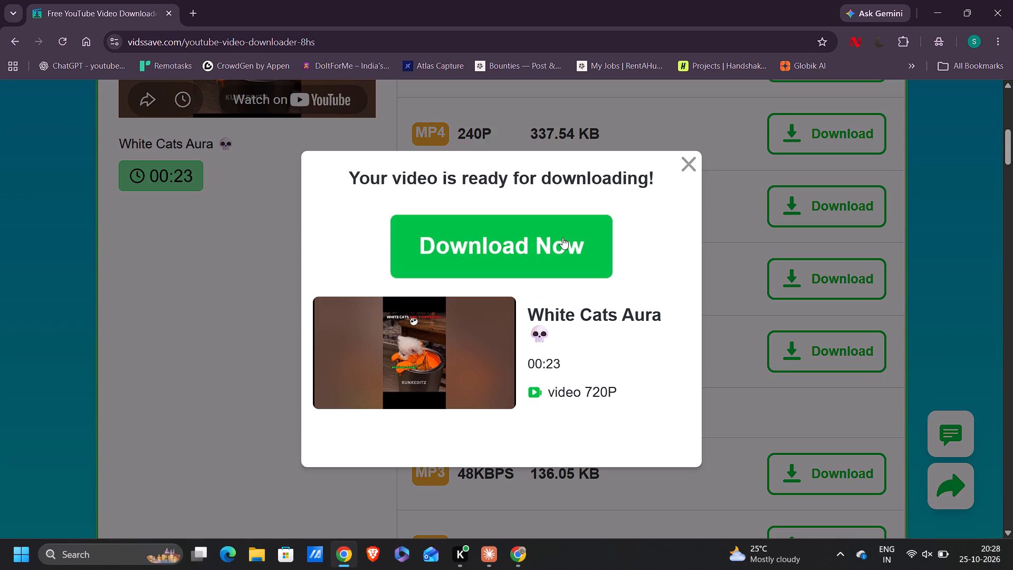
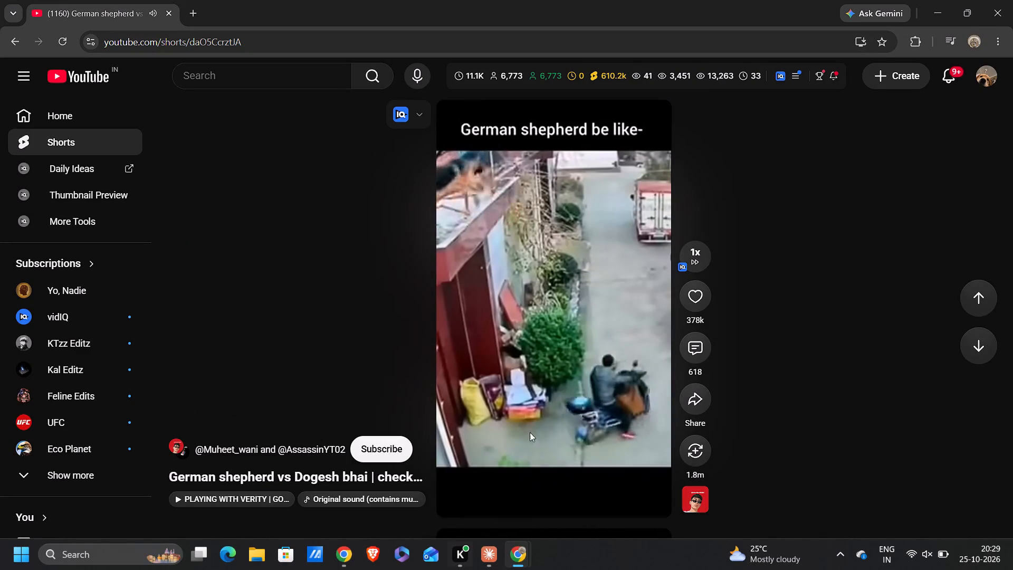
Pause the German shepherd Short and switch back to the VidsSave download page.
left_click(560, 375)
left_click(330, 562)
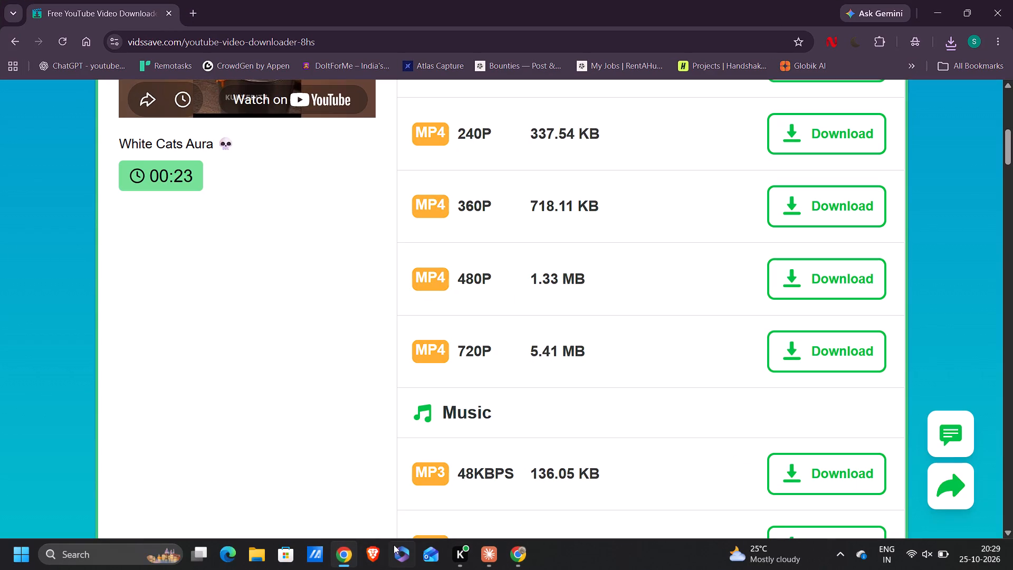
Switch to Brave, search for "youtube", open the YouTube site and play the "Main Vohe" mix from its home page.
left_click(375, 560)
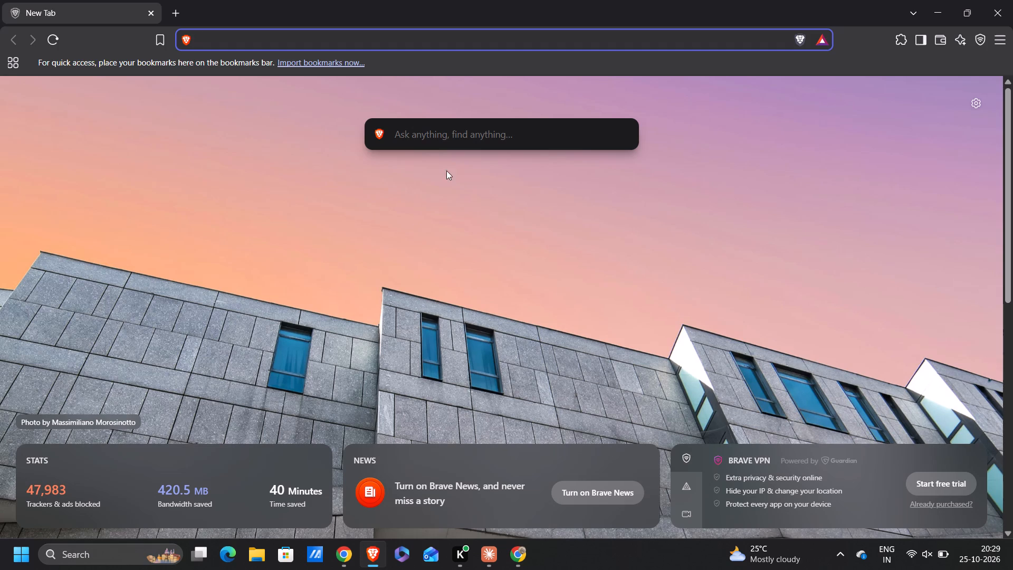
left_click(491, 130)
type("youtube")
key("Return")
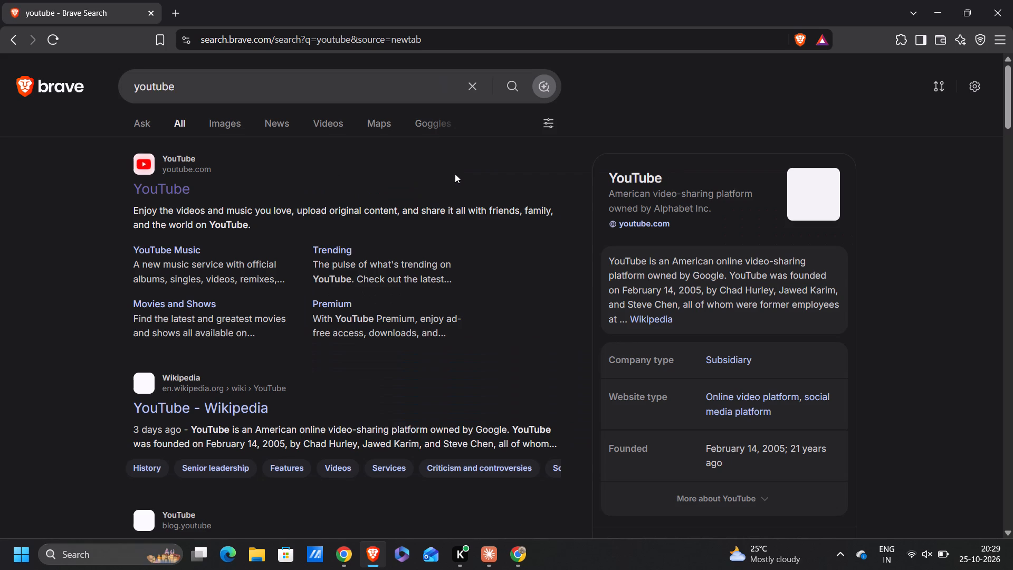
left_click(170, 178)
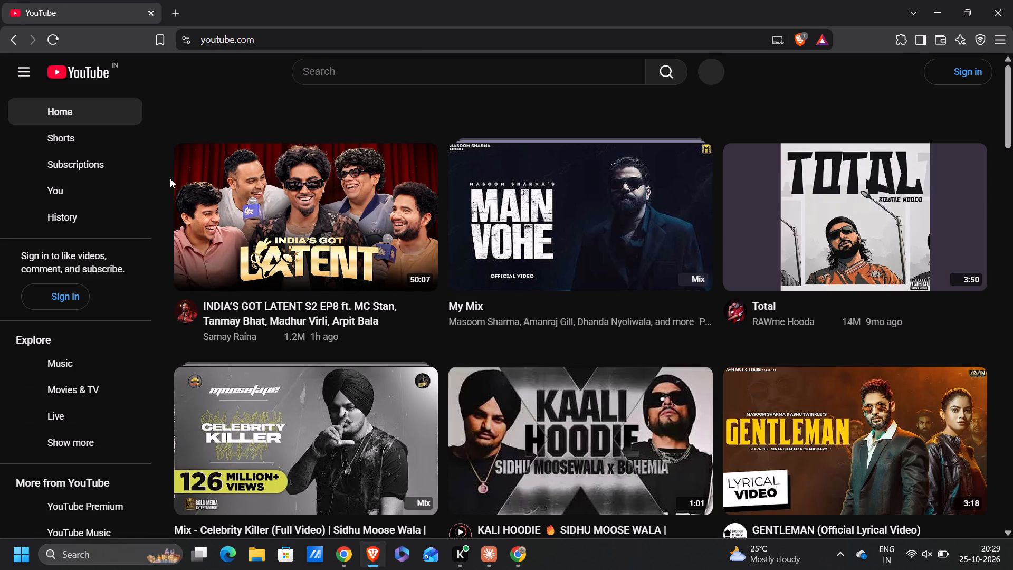
left_click(581, 196)
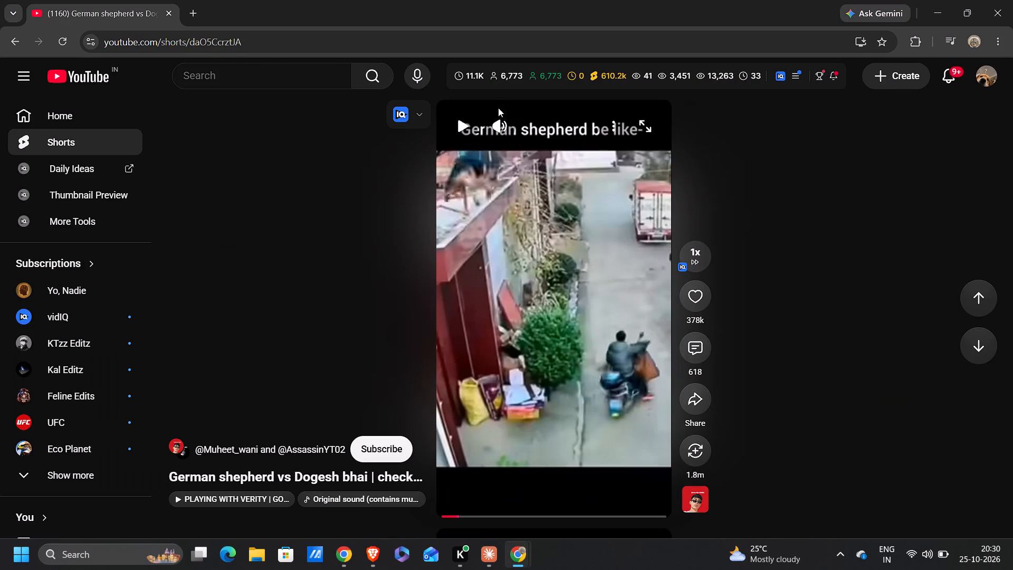
Mute the Shorts player in the signed-in Chrome window and view the next two Shorts.
left_click(502, 120)
scroll(568, 325, "down", 5)
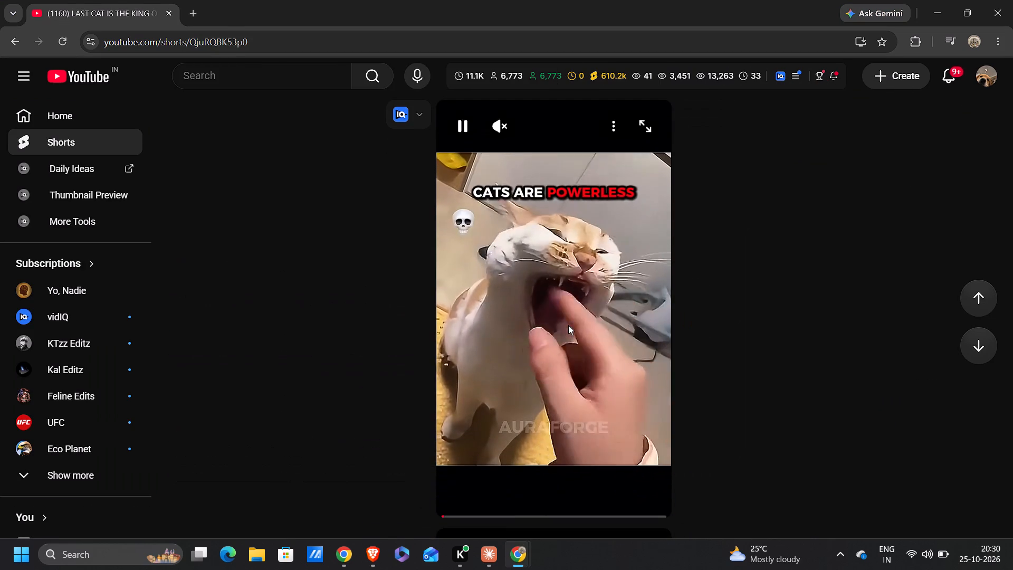
scroll(568, 325, "down", 6)
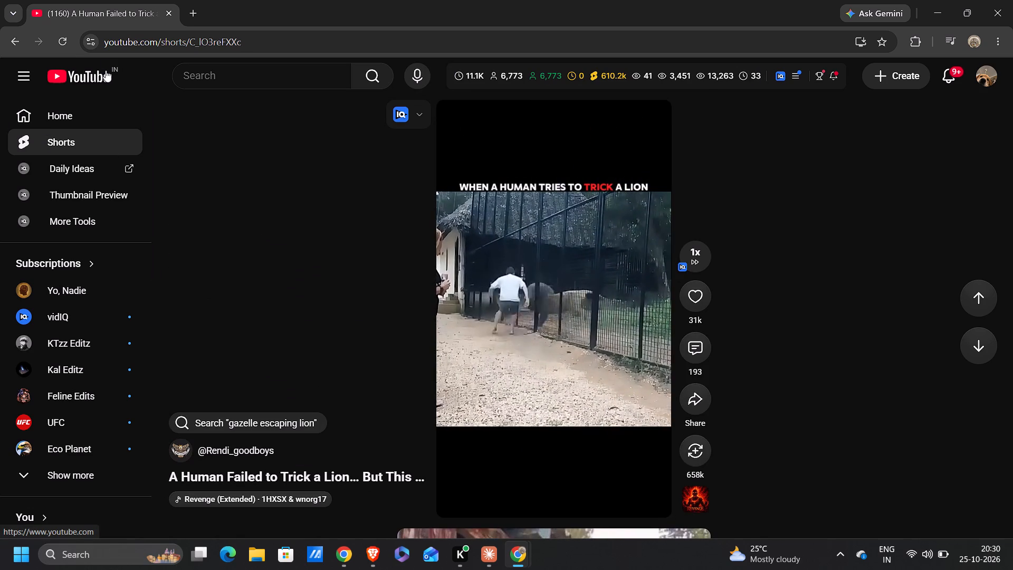
left_click(106, 70)
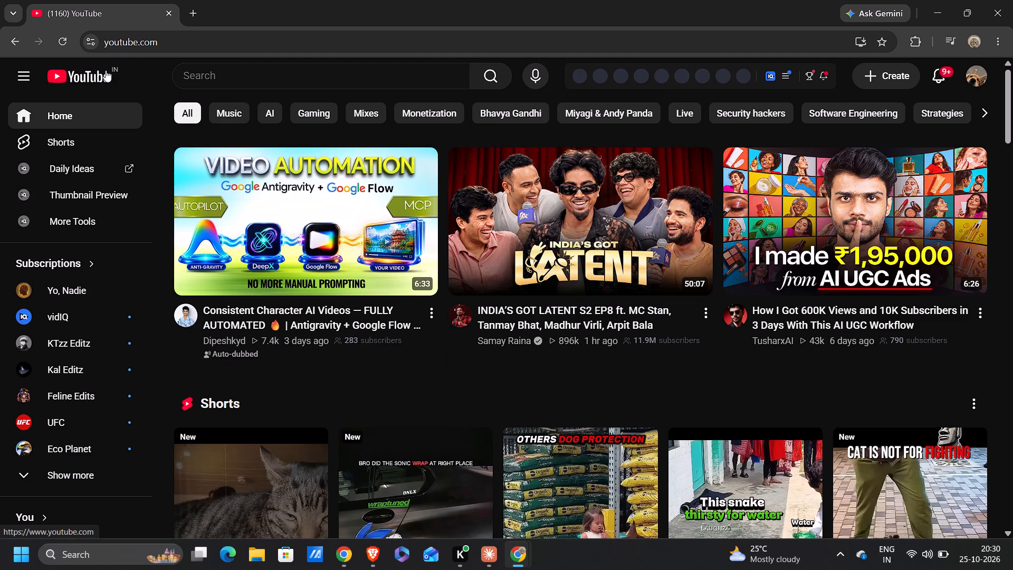
scroll(368, 210, "down", 6)
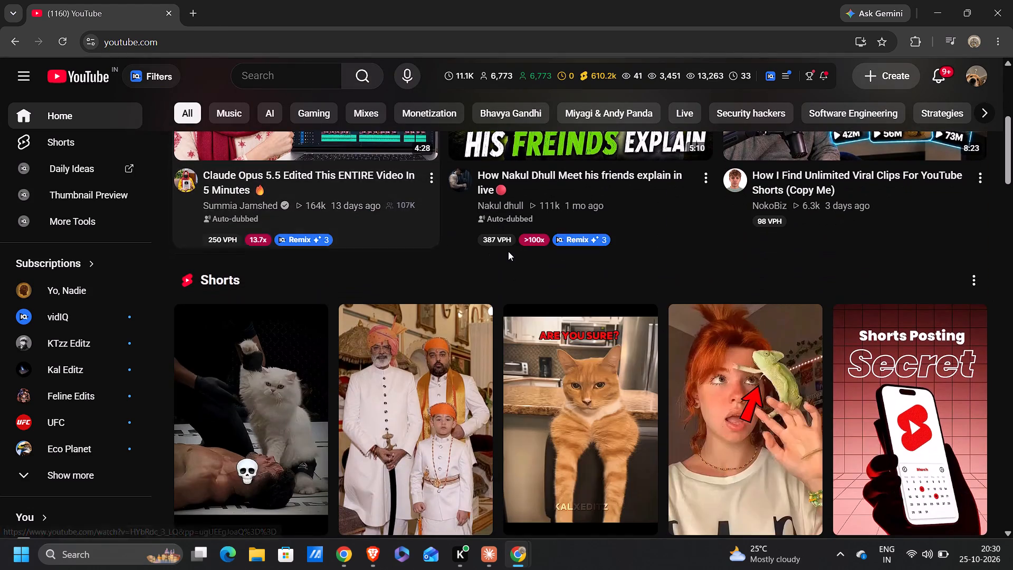
scroll(508, 251, "down", 2)
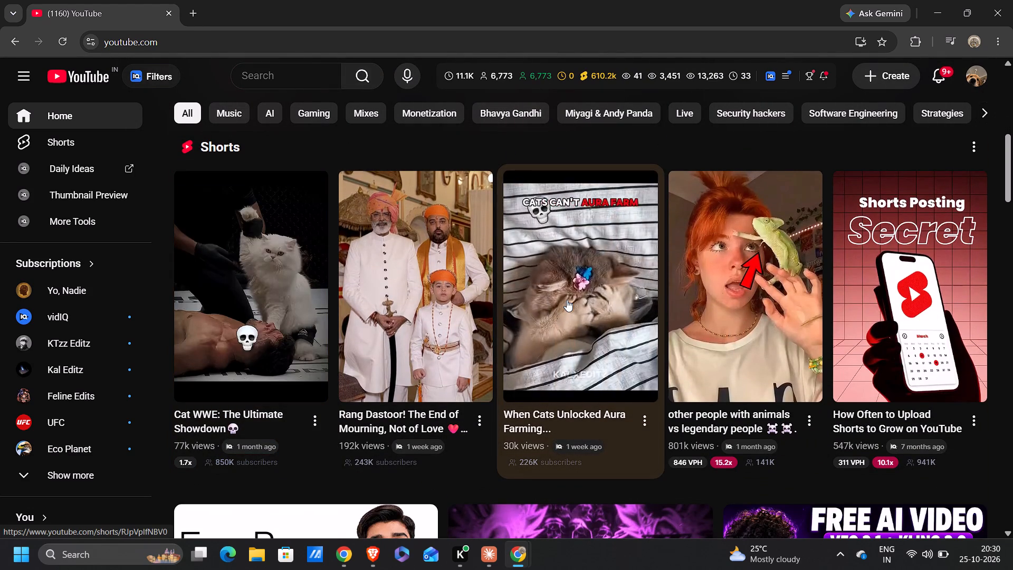
scroll(697, 529, "down", 8)
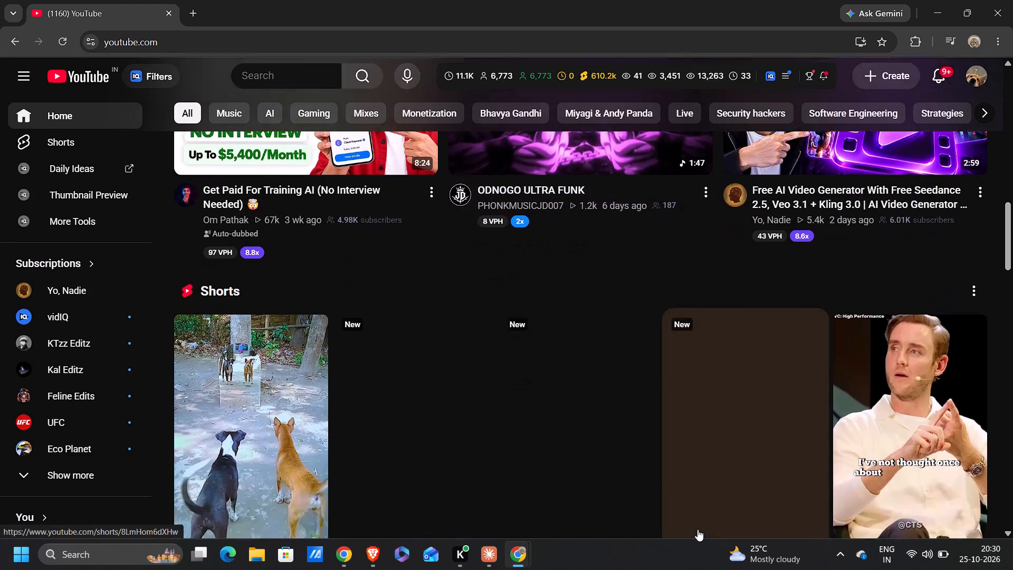
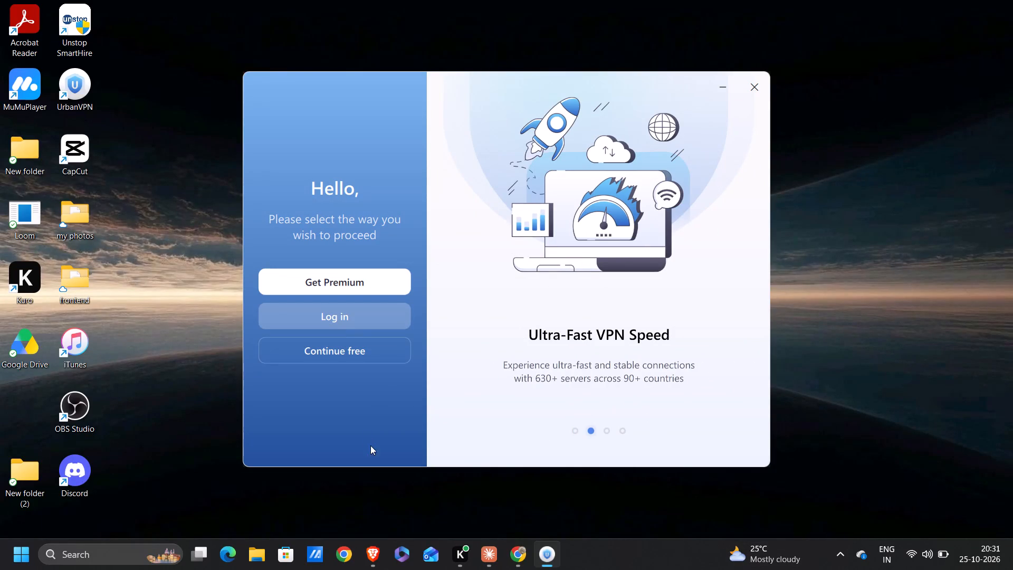
Continue with the free UrbanVPN version, ignore the premium offer, and start the United States connection.
left_click(388, 353)
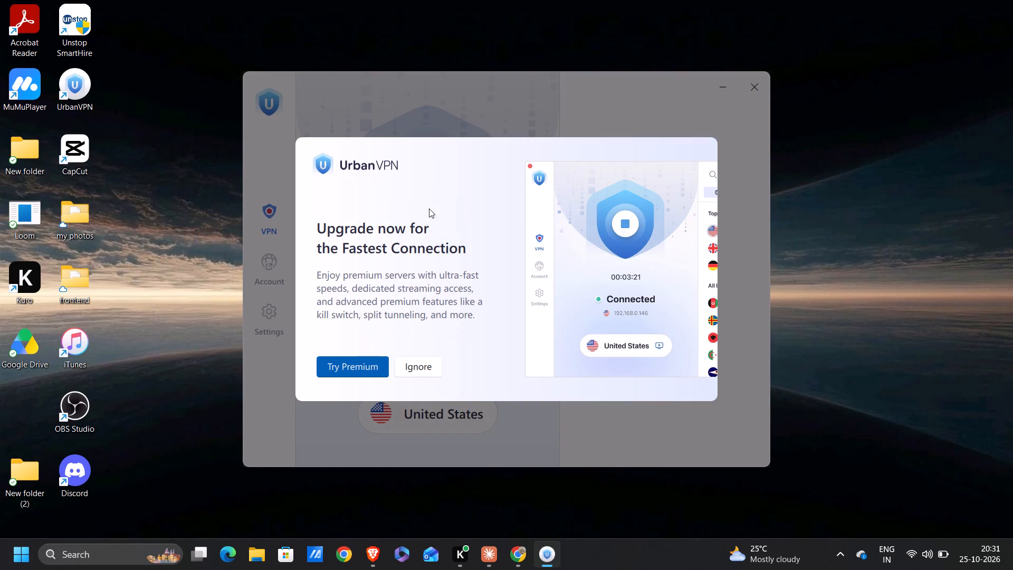
left_click(418, 365)
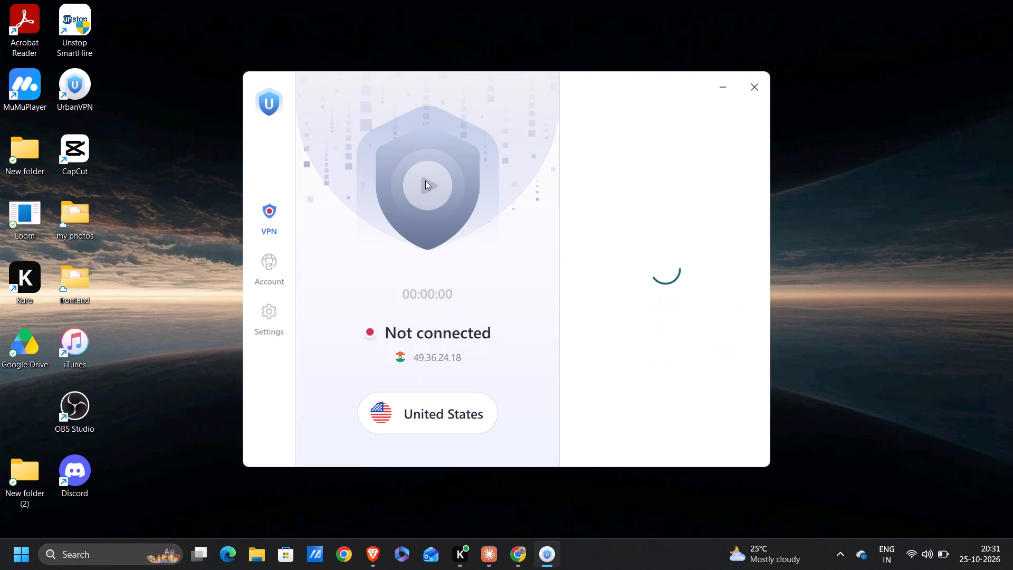
left_click(425, 180)
left_click(425, 194)
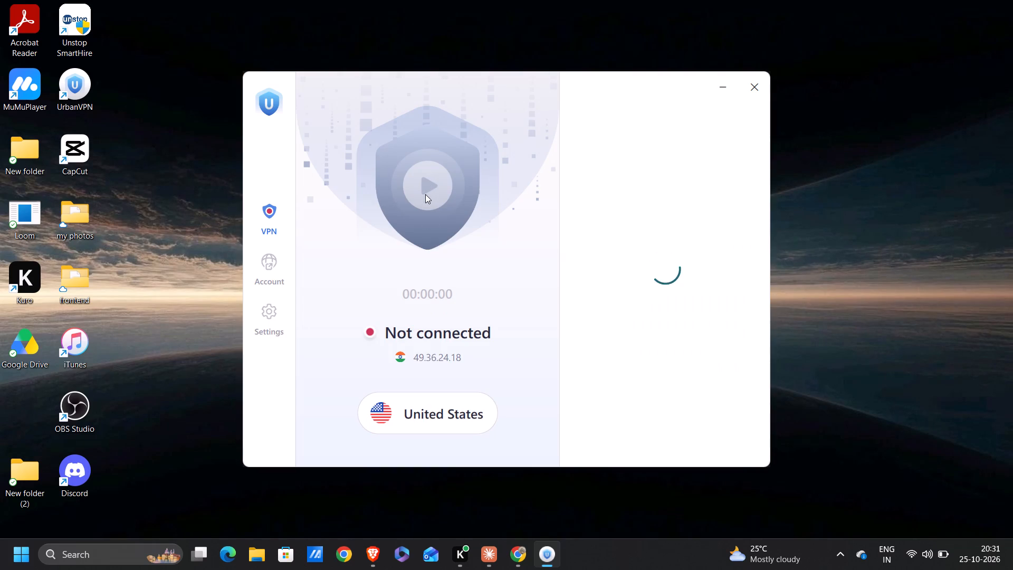
left_click(425, 194)
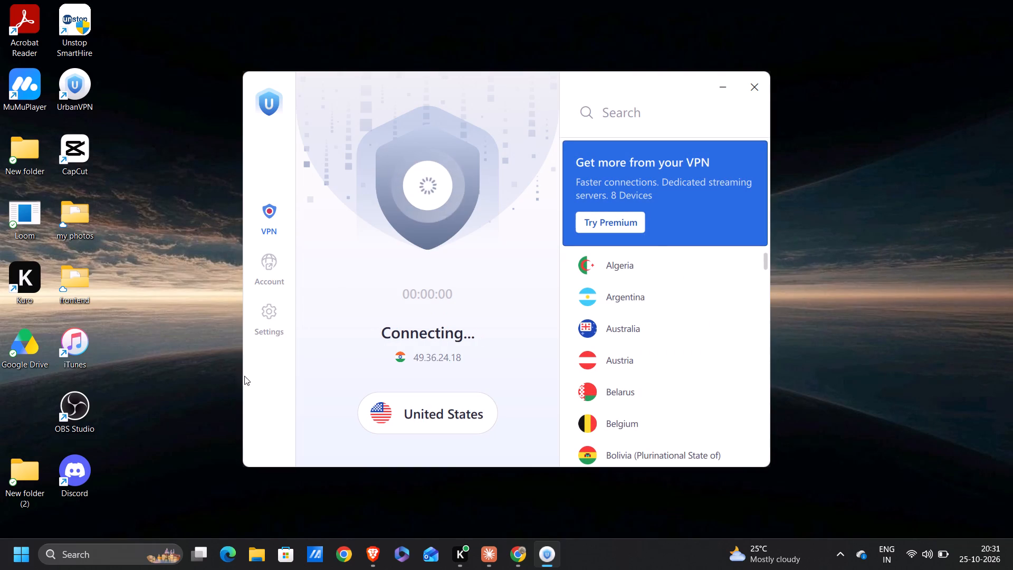
Launch CapCut and open the first project, 0928, from the project list.
double_click(92, 154)
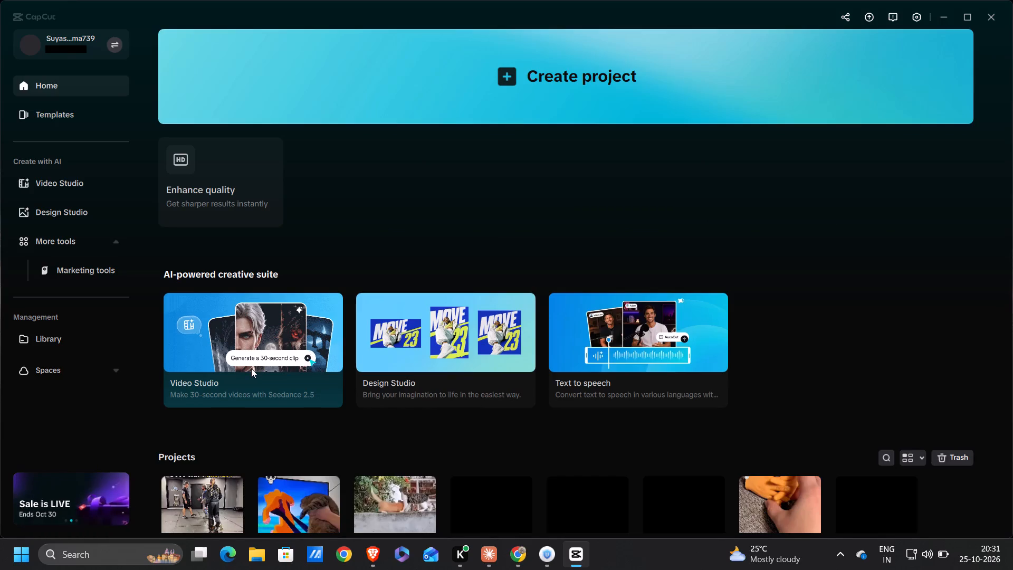
left_click(199, 526)
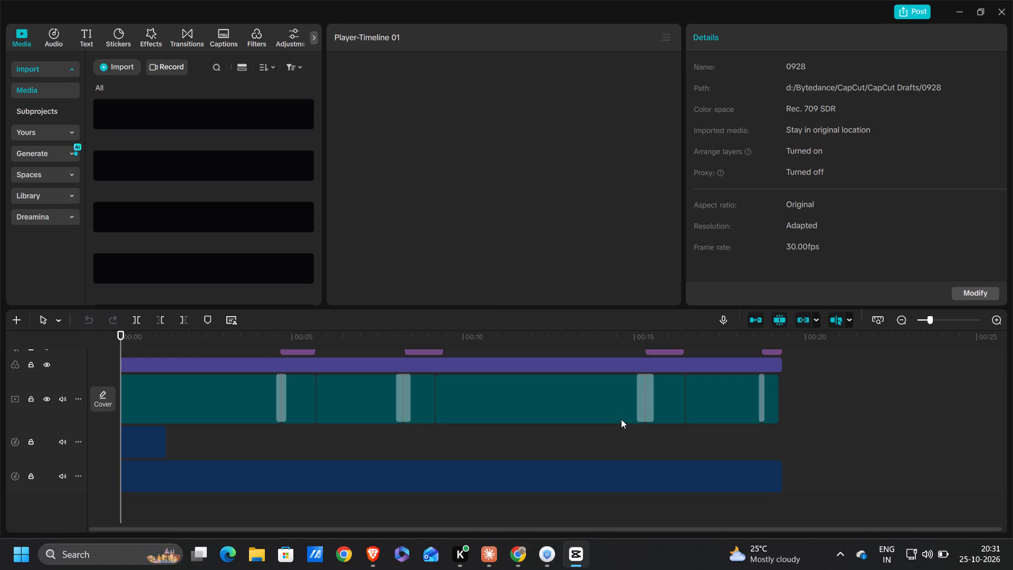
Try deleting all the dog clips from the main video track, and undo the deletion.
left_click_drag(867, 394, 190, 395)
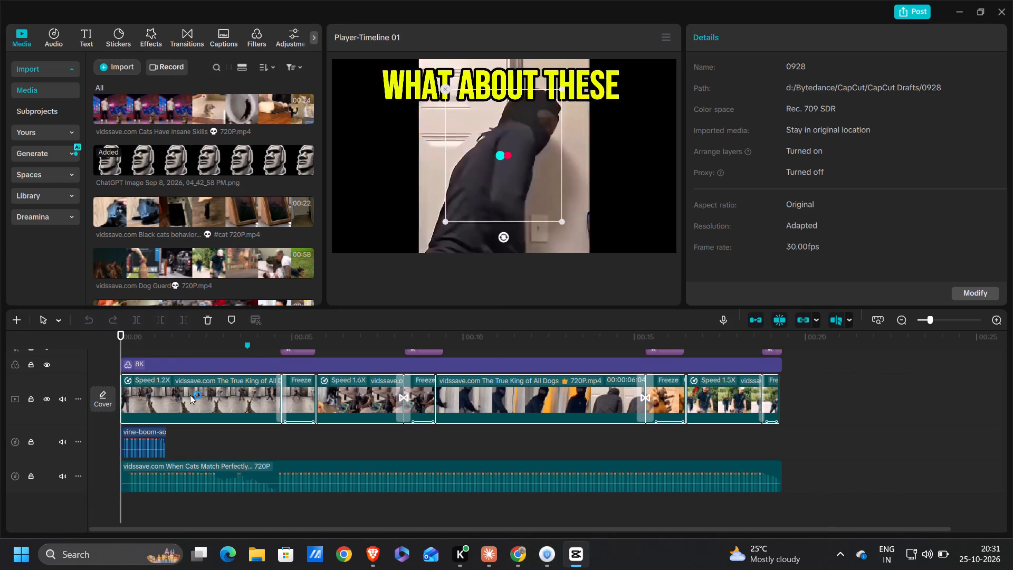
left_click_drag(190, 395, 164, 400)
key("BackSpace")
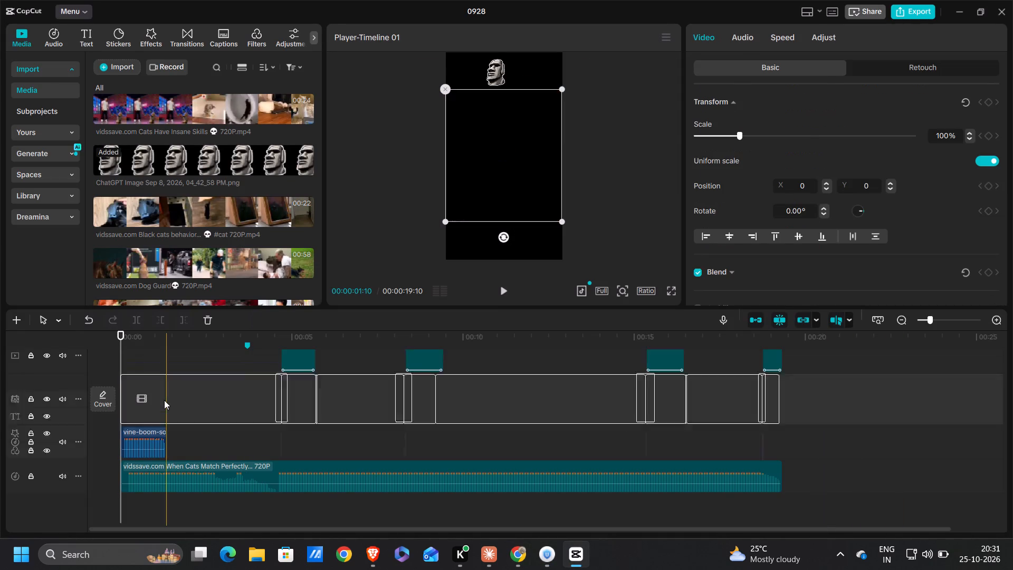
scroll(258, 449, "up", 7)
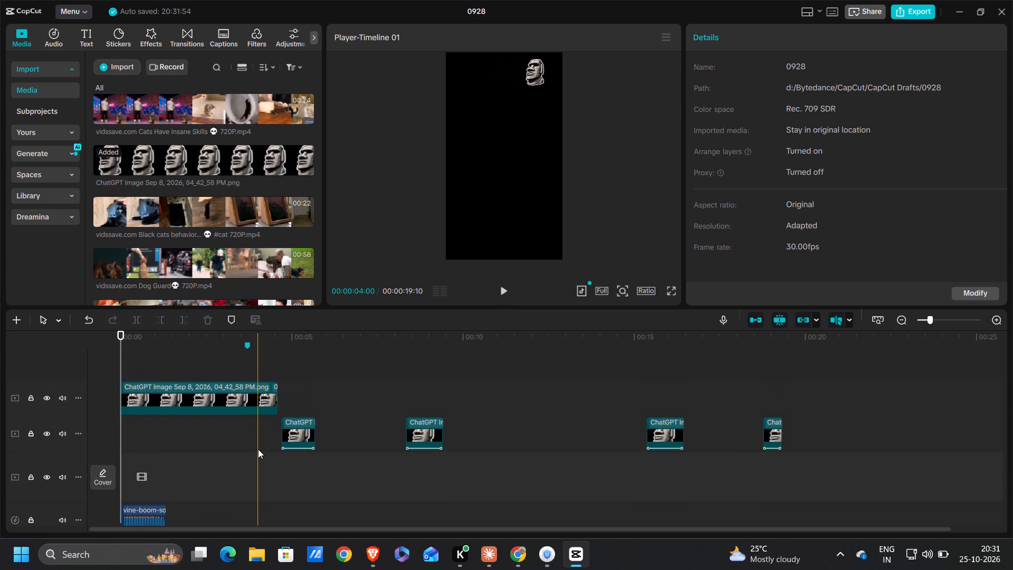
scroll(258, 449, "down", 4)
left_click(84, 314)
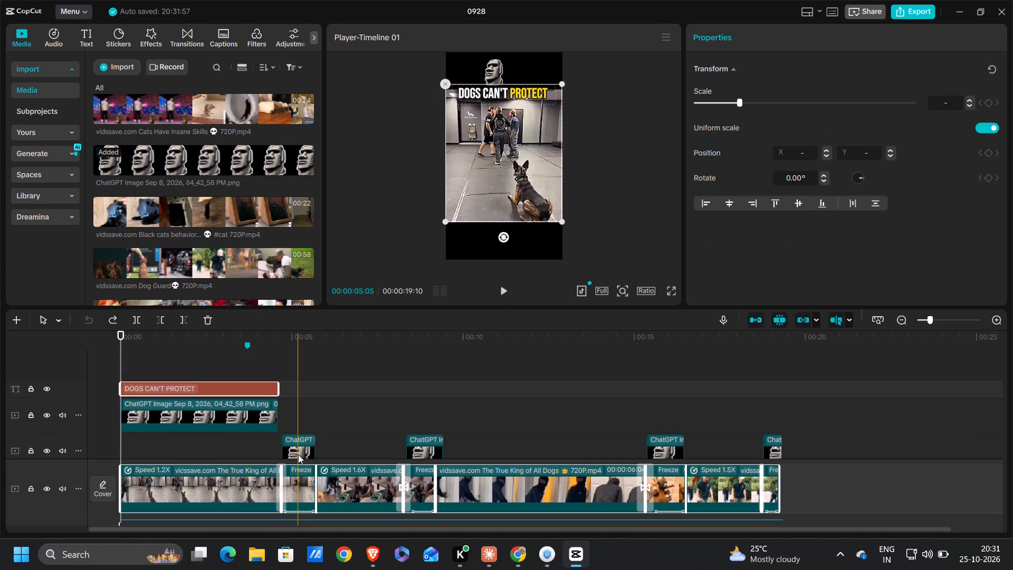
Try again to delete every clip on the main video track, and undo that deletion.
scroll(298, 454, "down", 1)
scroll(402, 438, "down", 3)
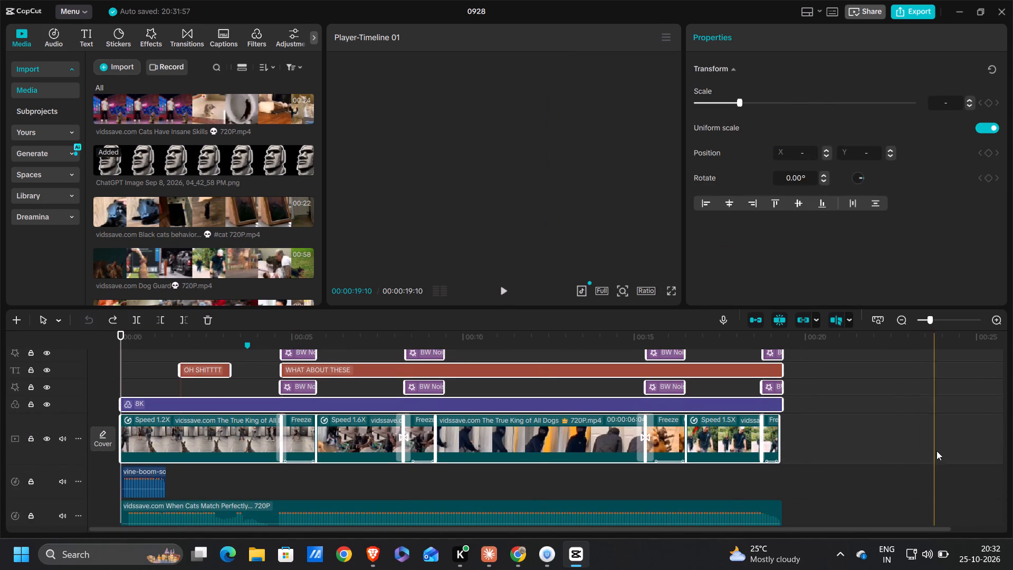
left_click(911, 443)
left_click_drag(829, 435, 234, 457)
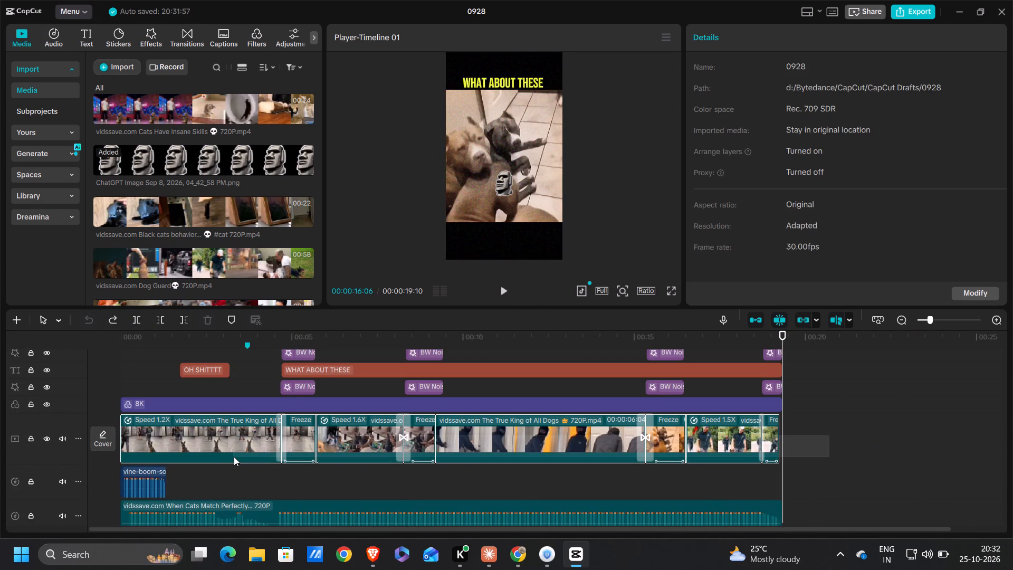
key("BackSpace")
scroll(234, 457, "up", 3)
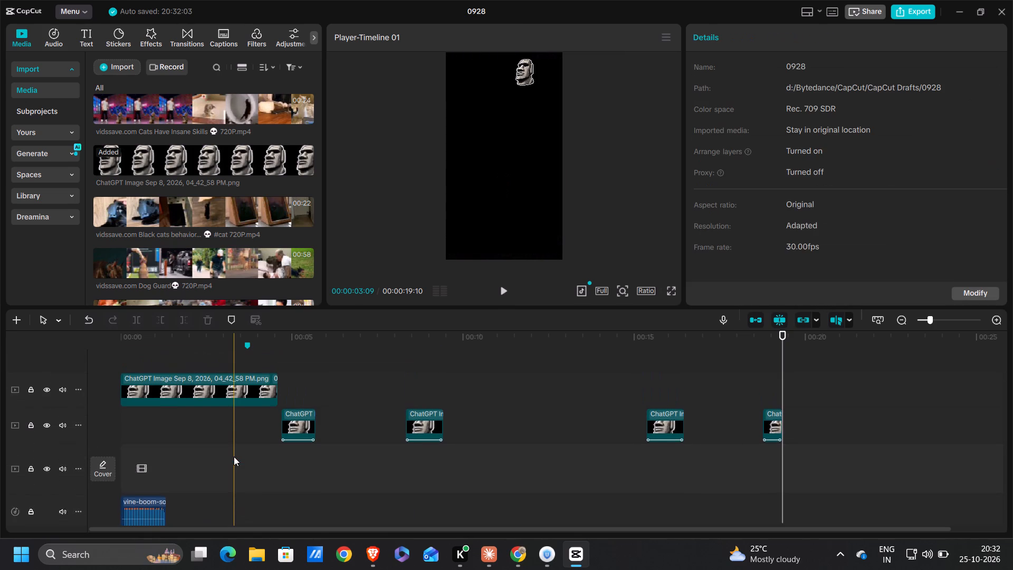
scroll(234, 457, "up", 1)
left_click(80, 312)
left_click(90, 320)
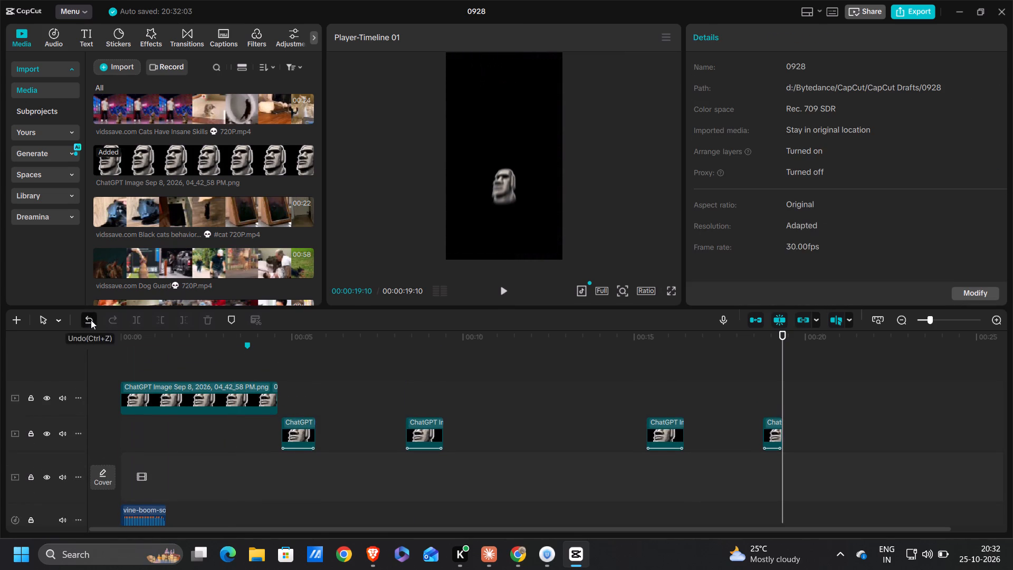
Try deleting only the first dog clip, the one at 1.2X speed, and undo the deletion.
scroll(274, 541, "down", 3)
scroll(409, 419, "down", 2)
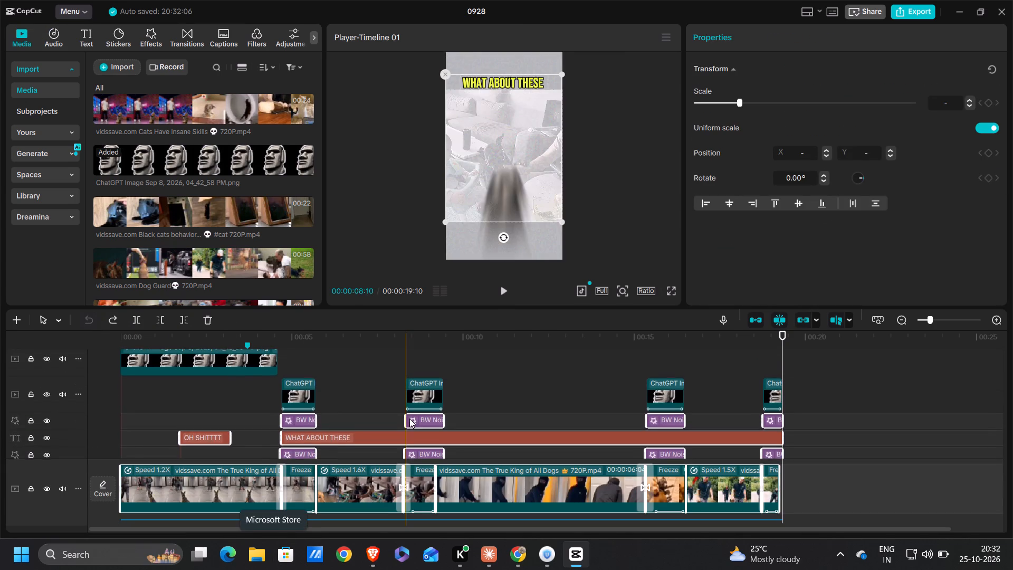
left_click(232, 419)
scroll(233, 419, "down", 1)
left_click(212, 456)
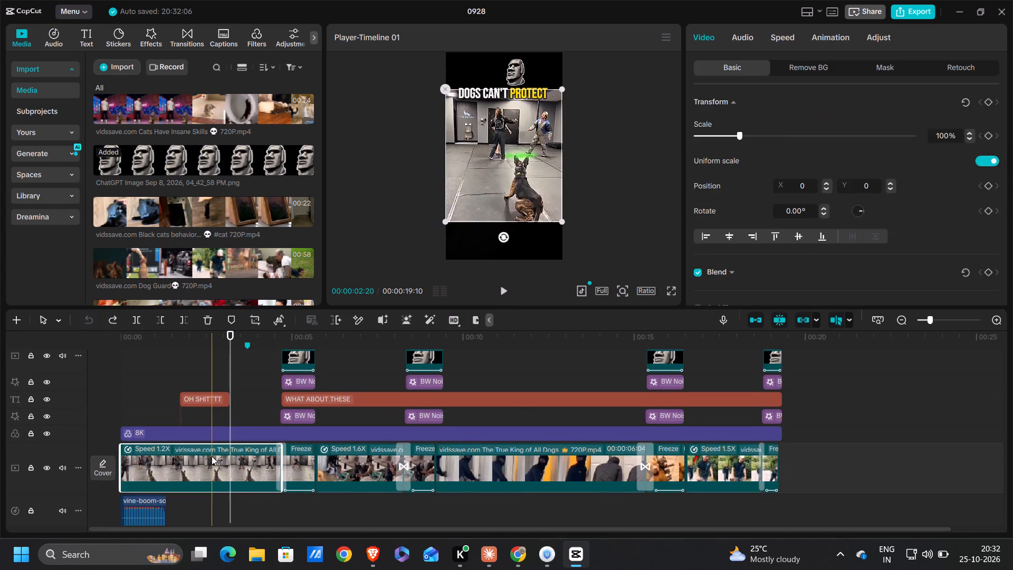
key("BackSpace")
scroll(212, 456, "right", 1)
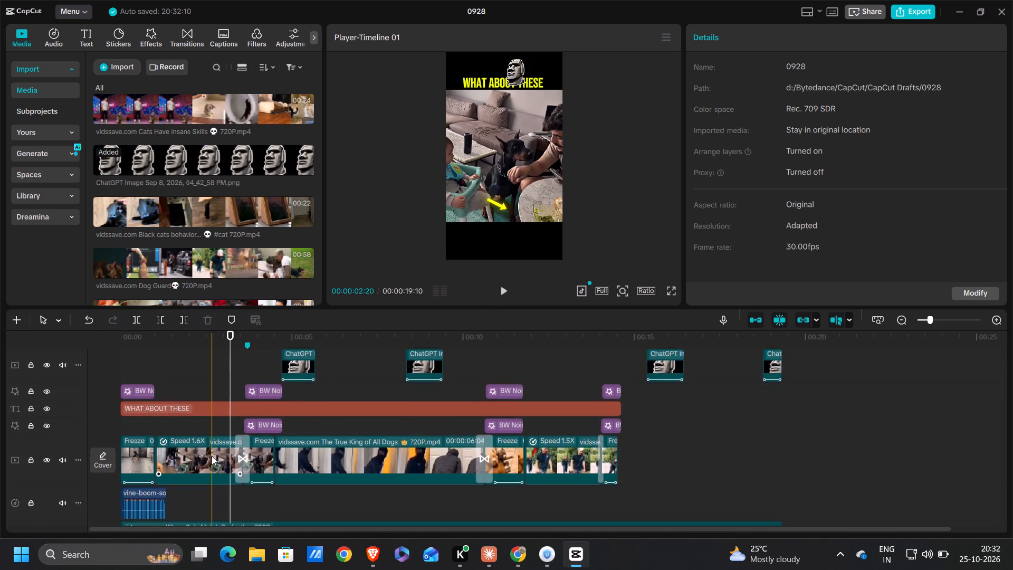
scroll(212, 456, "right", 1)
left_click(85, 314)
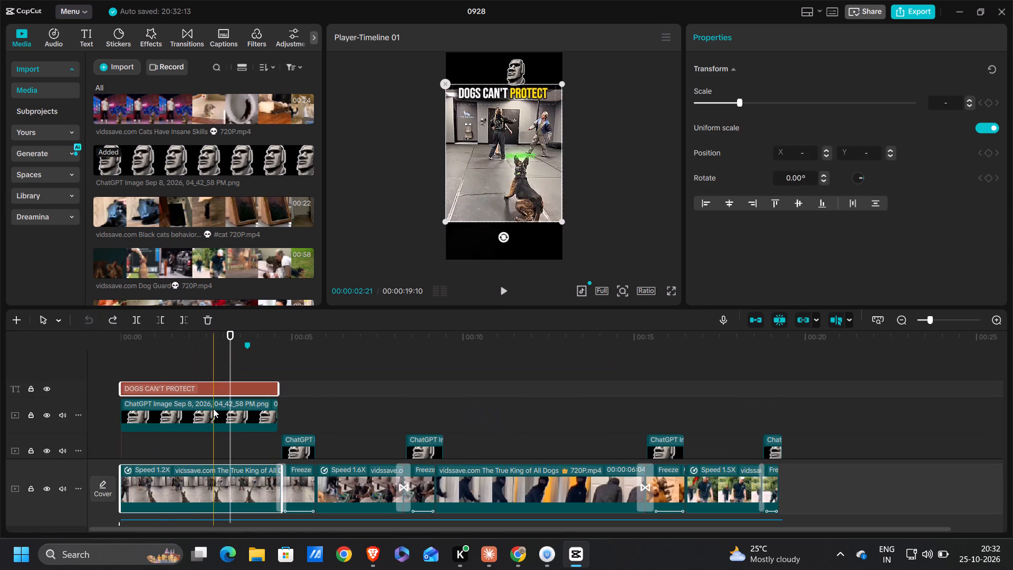
Combine the statue images, BW noise effects, and "OH SHITTTT" and "WHAT ABOUT THESE" texts above the main track into one compound clip.
left_click(269, 357)
left_click(227, 385)
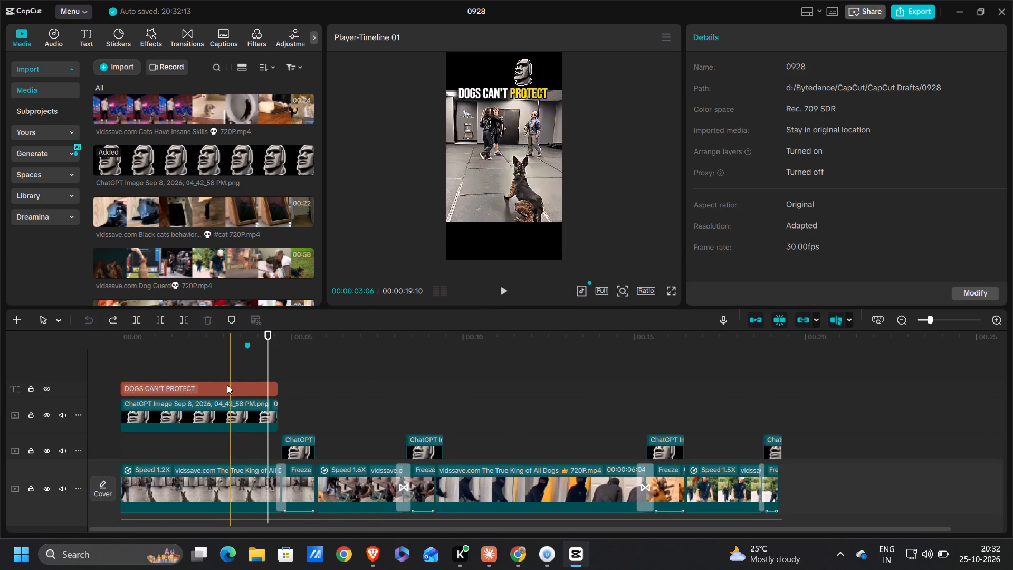
scroll(330, 366, "down", 1)
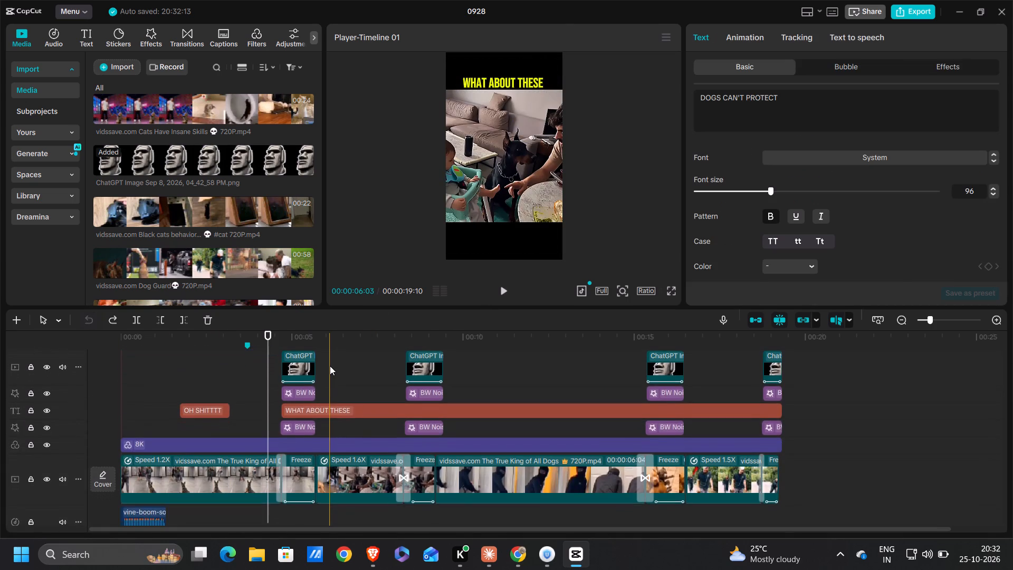
scroll(330, 366, "down", 1)
left_click_drag(95, 350, 599, 469)
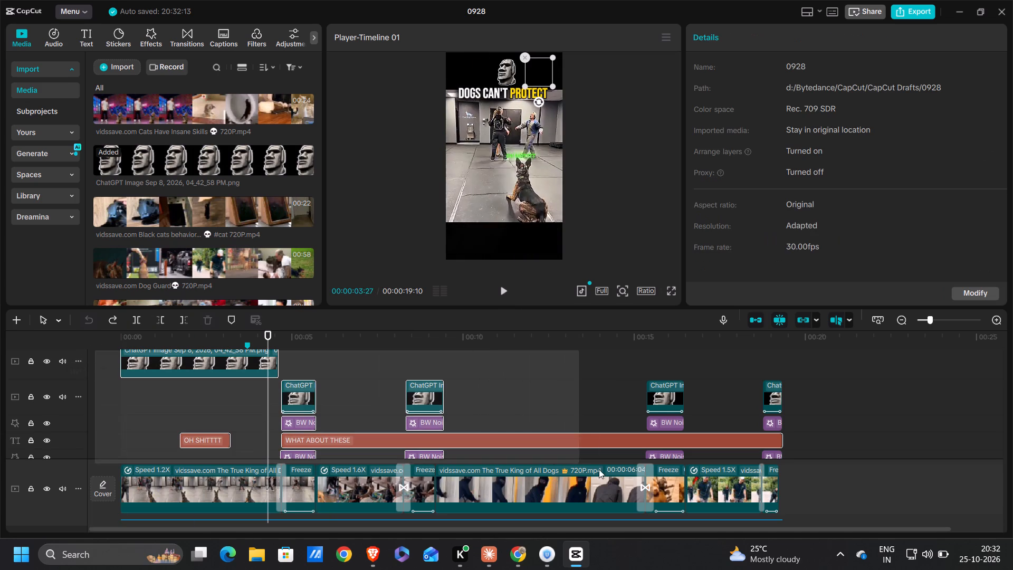
left_click_drag(599, 469, 835, 464)
right_click(677, 398)
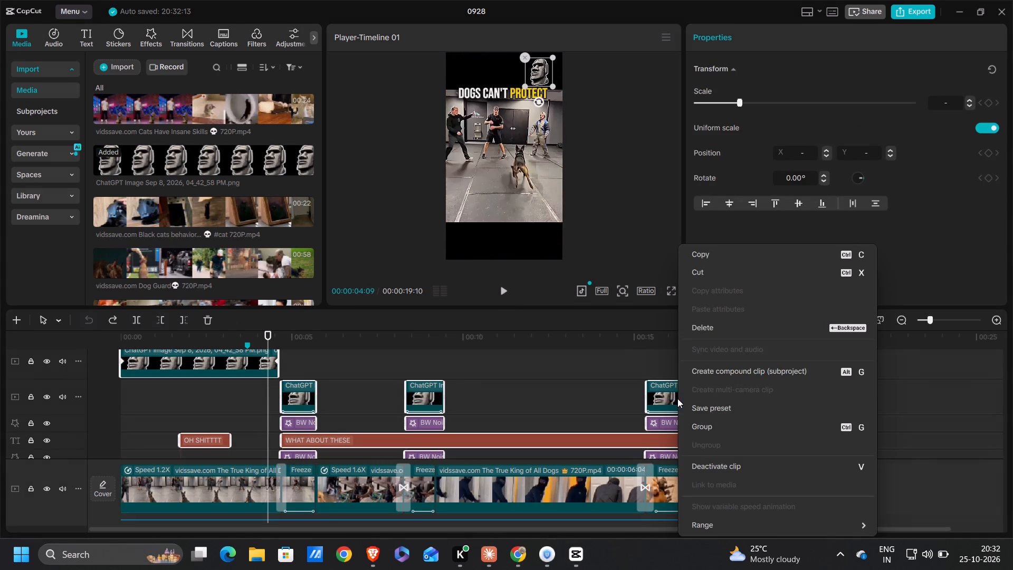
left_click(796, 369)
Delete all the "The True King of All Dogs" clips and freeze frames from the main video track.
scroll(519, 411, "up", 1)
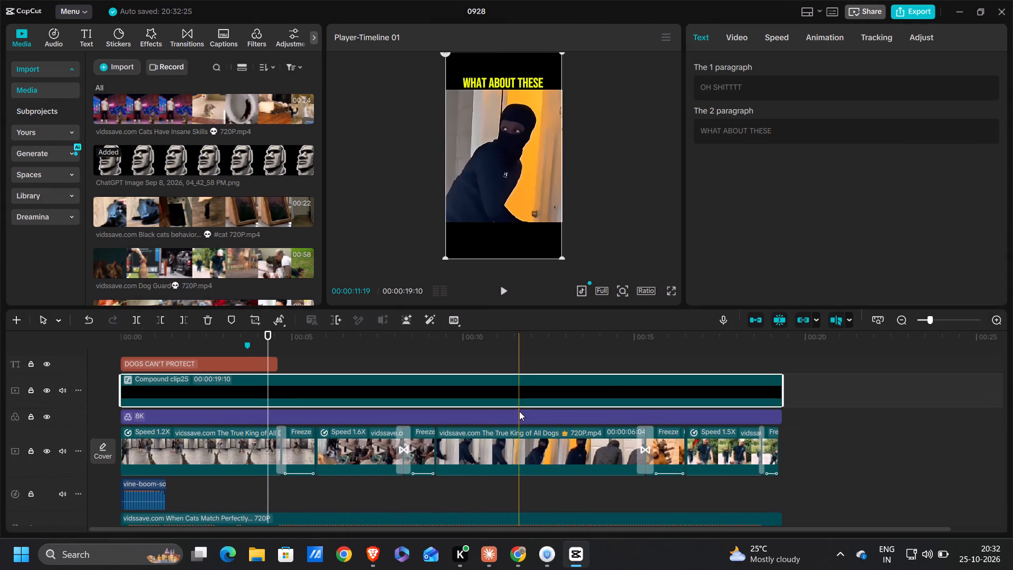
left_click_drag(801, 451, 180, 457)
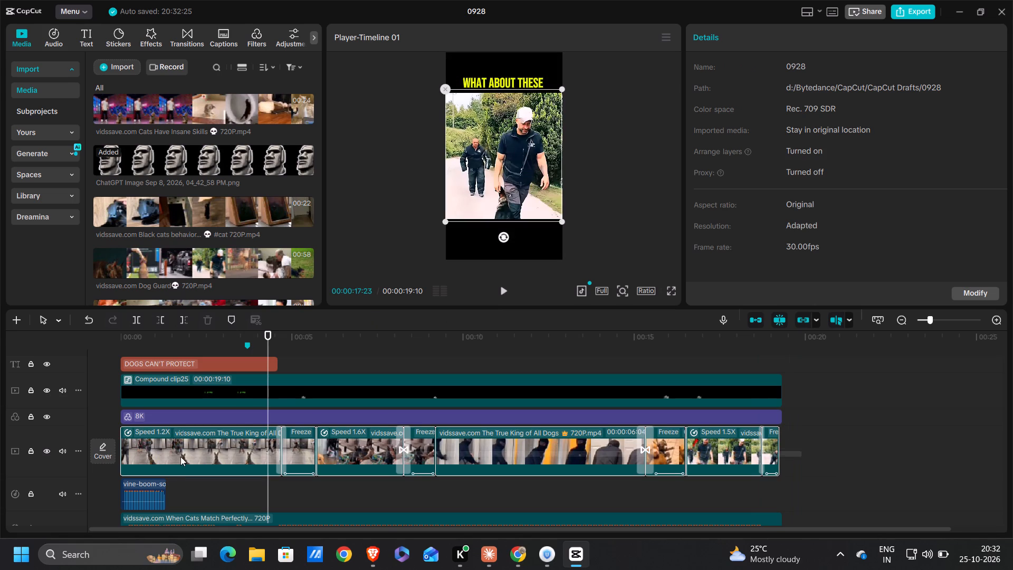
left_click_drag(180, 457, 171, 459)
key("BackSpace")
scroll(171, 459, "up", 4)
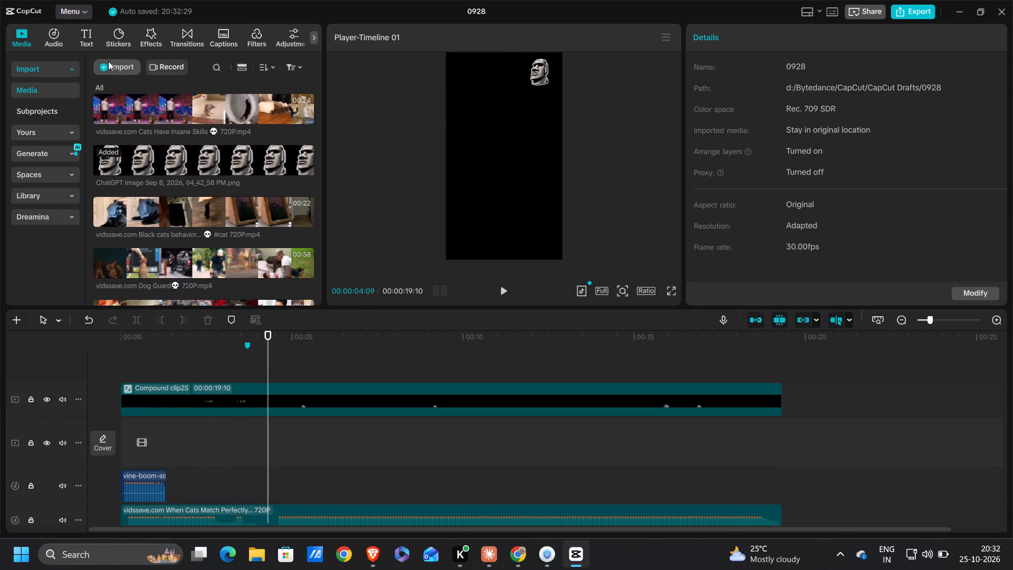
Find the "Cats imitating their owners" 720P video in the project media and place it at the start of the main track.
scroll(167, 239, "down", 2)
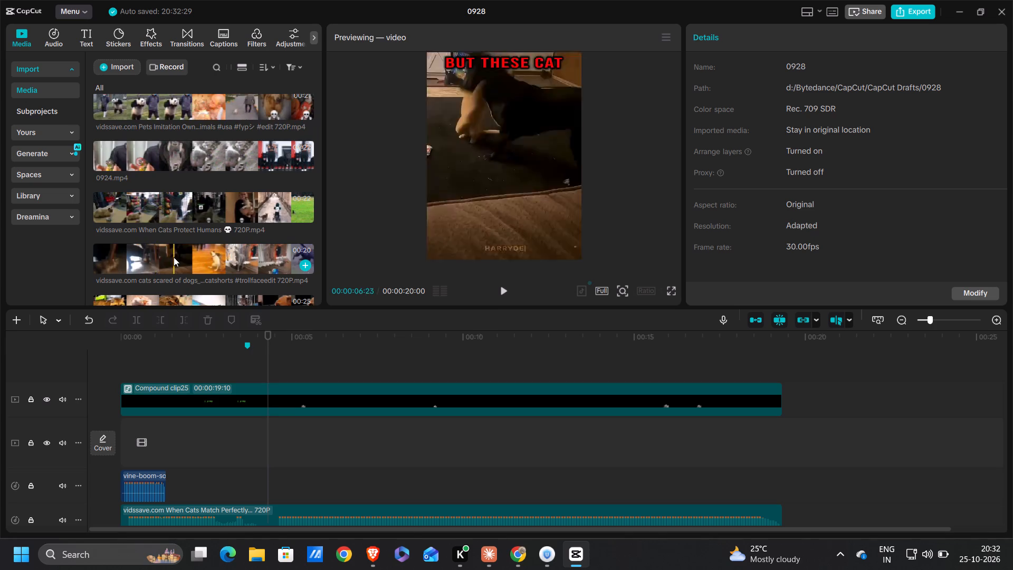
scroll(174, 257, "down", 2)
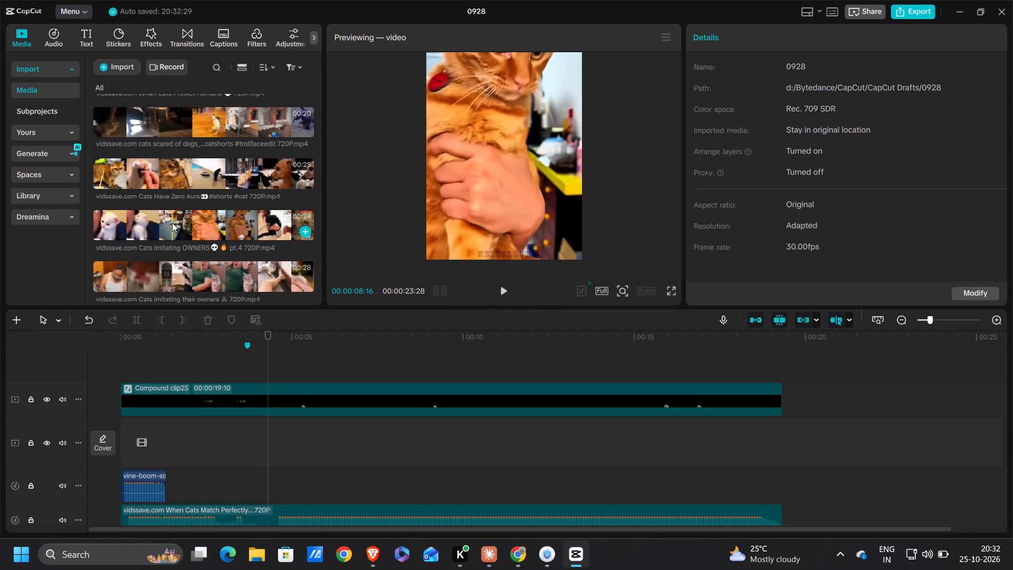
scroll(172, 223, "down", 1)
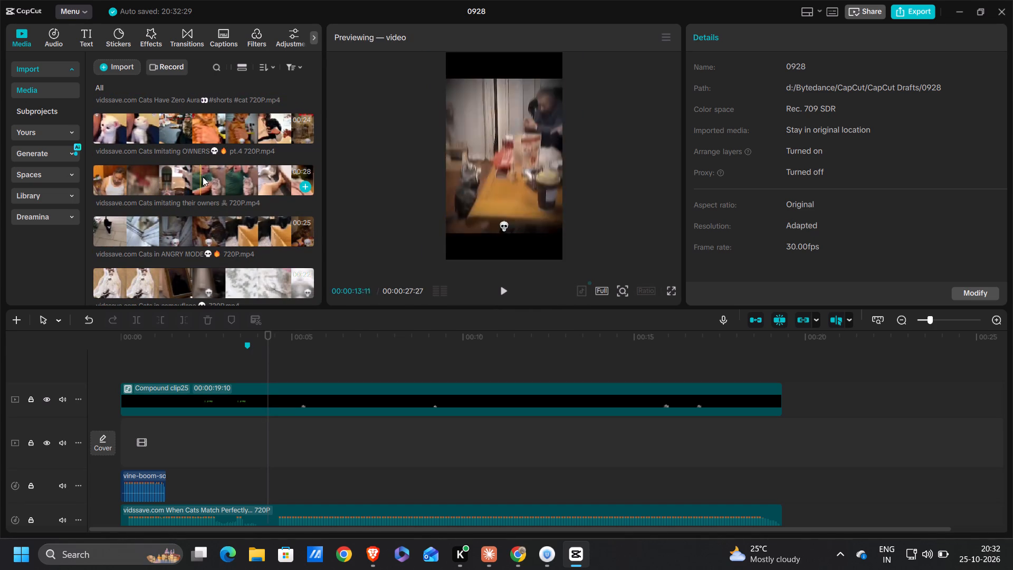
left_click_drag(225, 177, 129, 452)
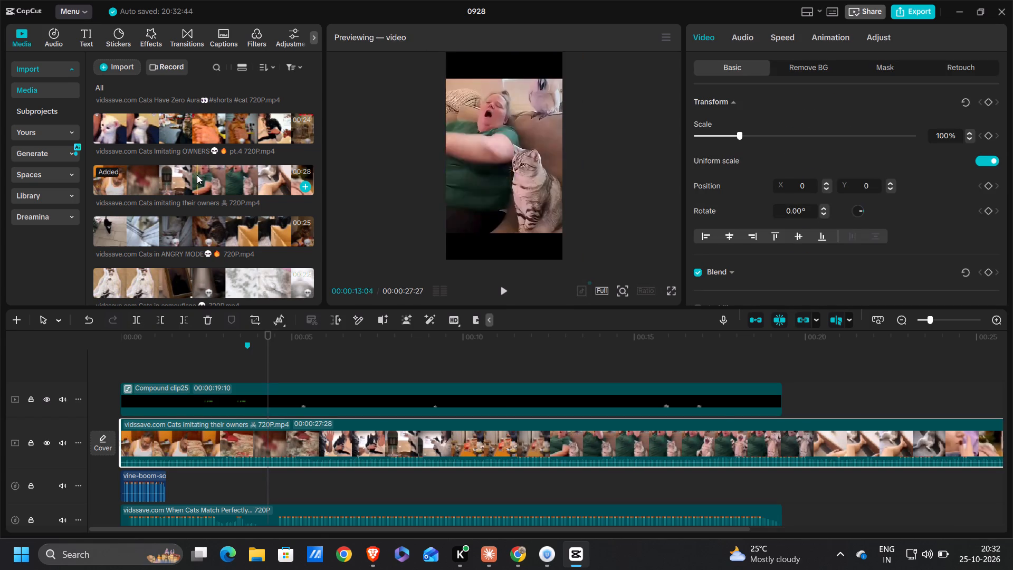
Look through the cat videos in the project media and place "He Forgot He's a Cat" 720P after "Cats imitating their owners" on the main track.
scroll(298, 370, "down", 11, "ctrl")
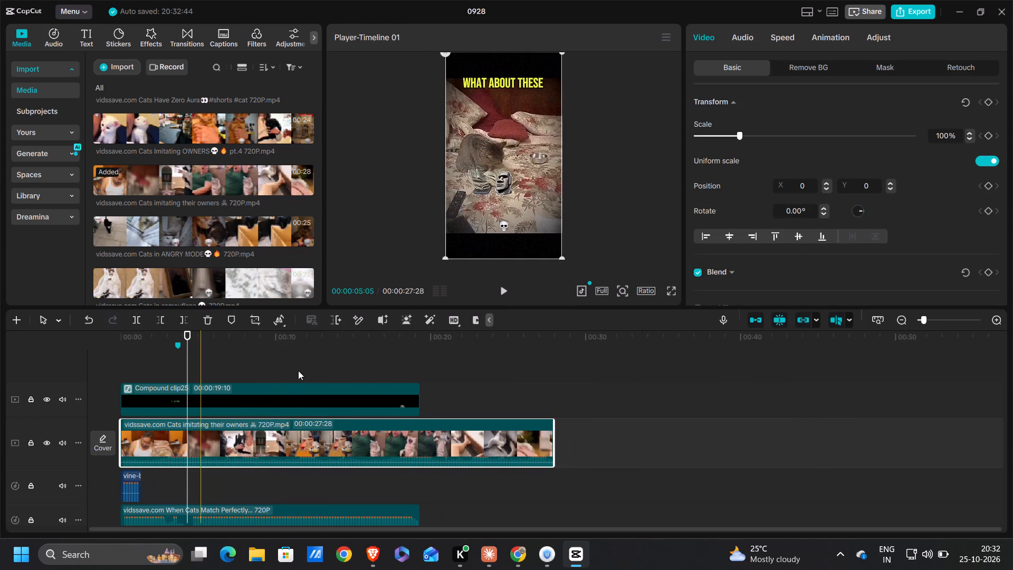
scroll(223, 267, "down", 1)
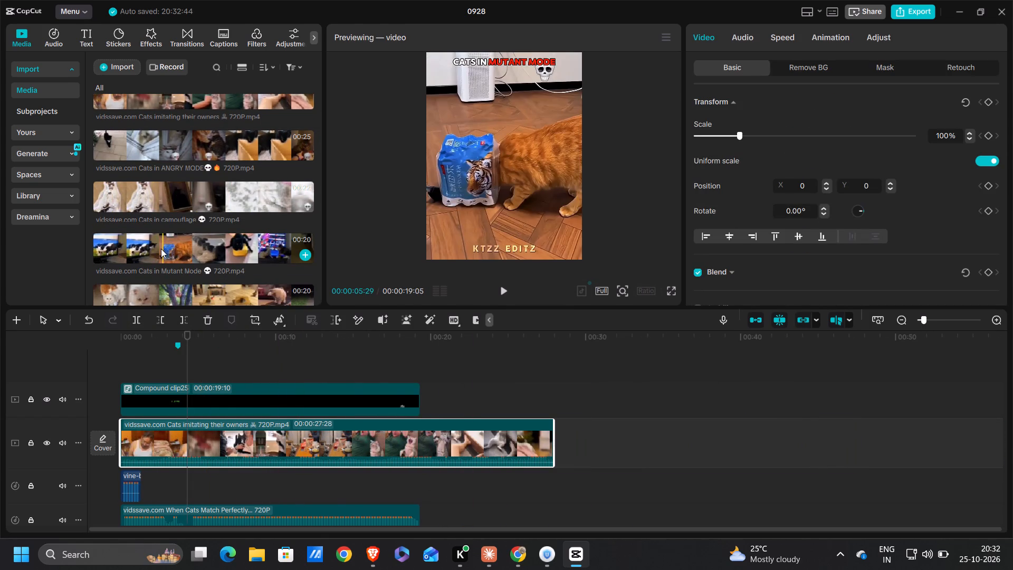
scroll(161, 249, "down", 3)
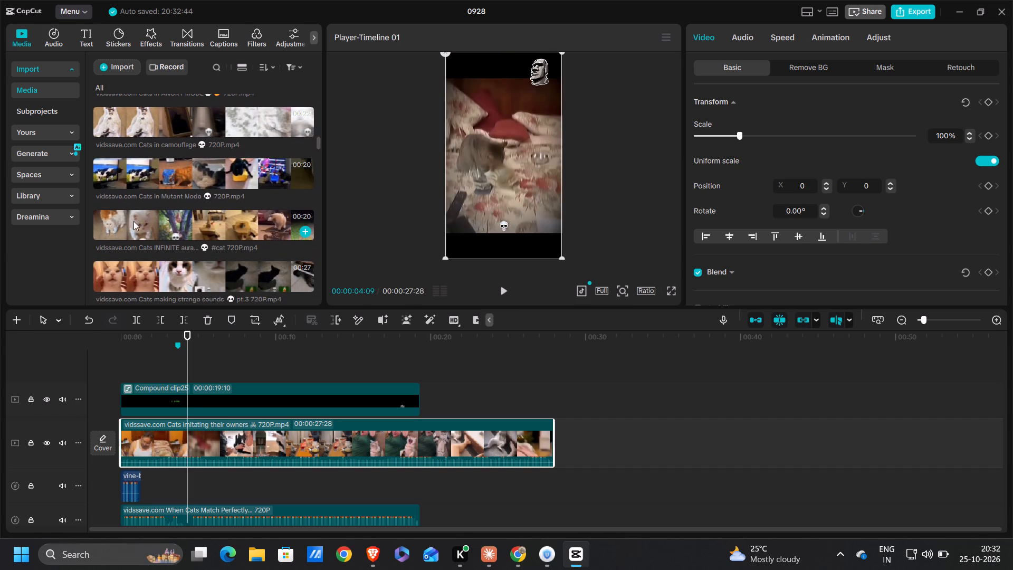
scroll(245, 233, "down", 1)
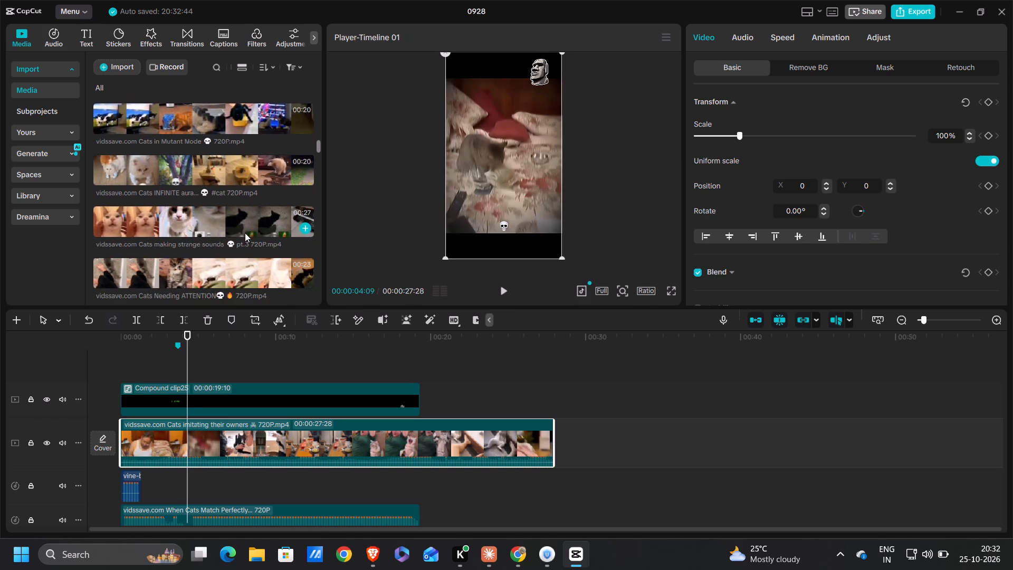
scroll(245, 233, "down", 1)
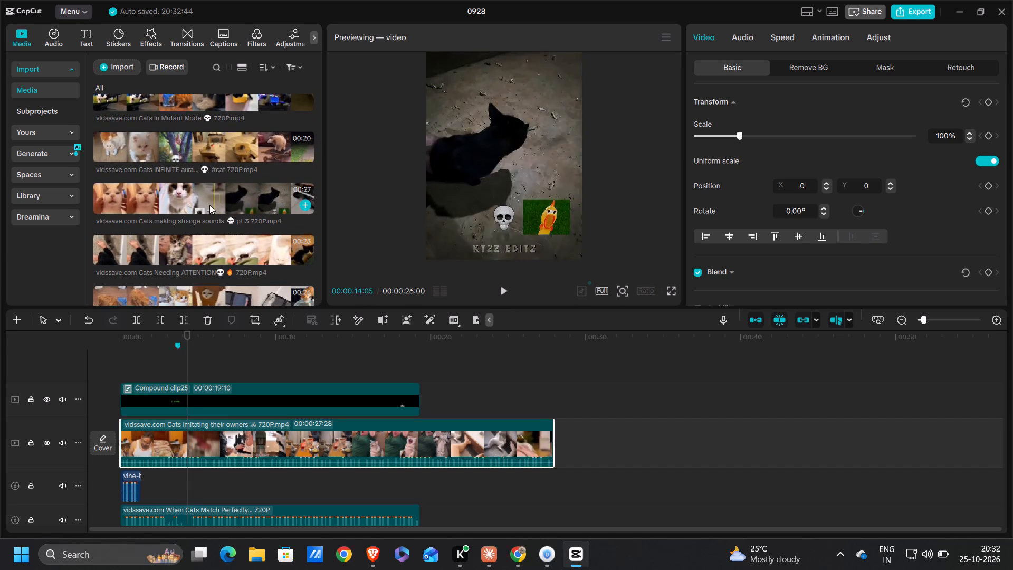
scroll(209, 205, "down", 1)
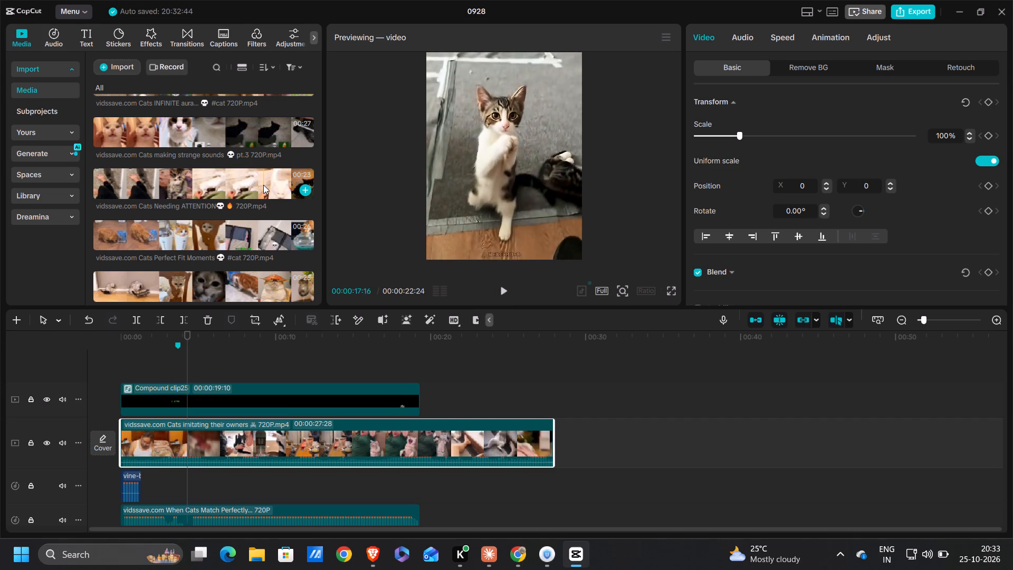
scroll(263, 185, "down", 1)
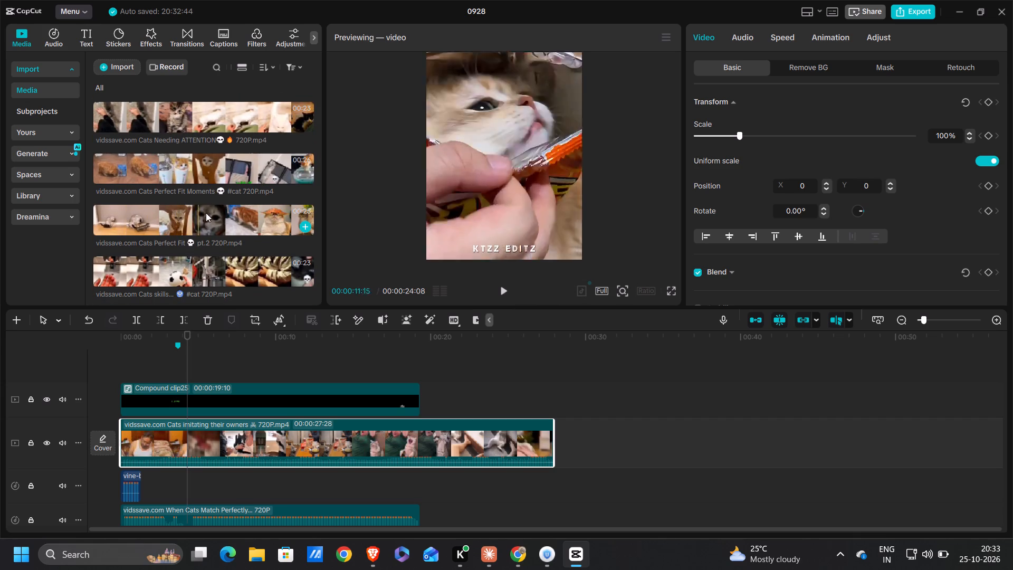
scroll(249, 215, "down", 1)
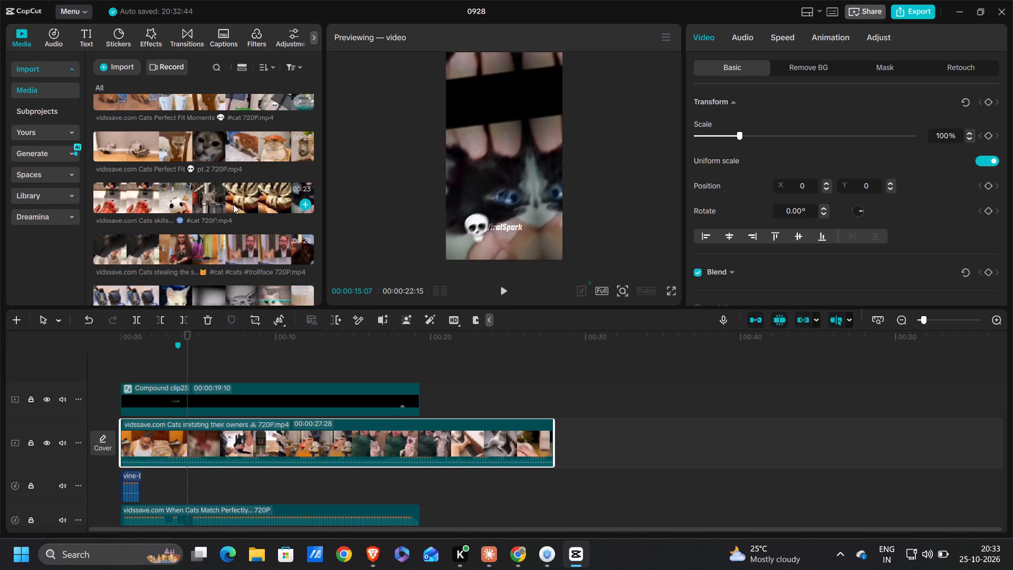
scroll(156, 200, "down", 1)
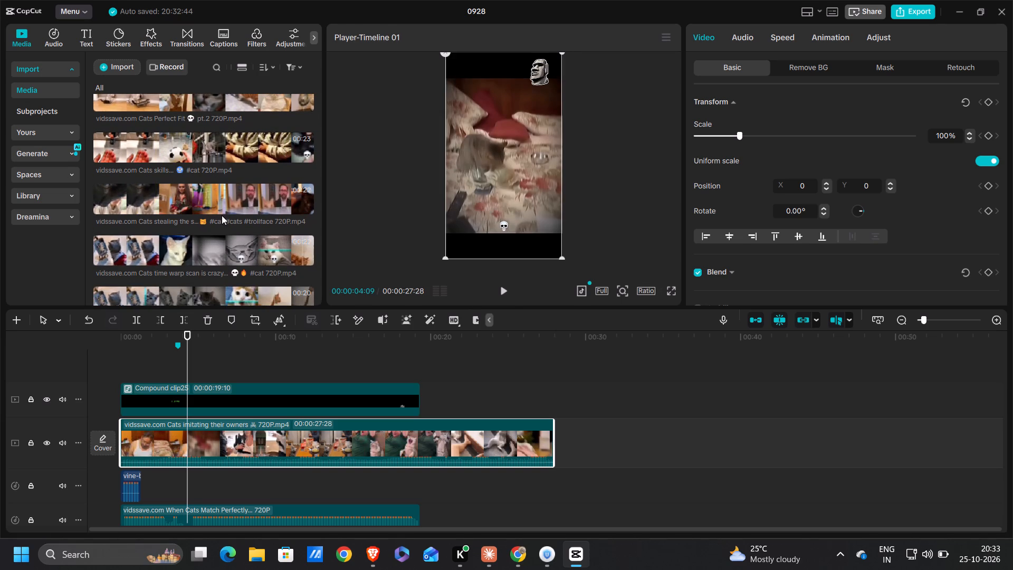
scroll(271, 204, "down", 1)
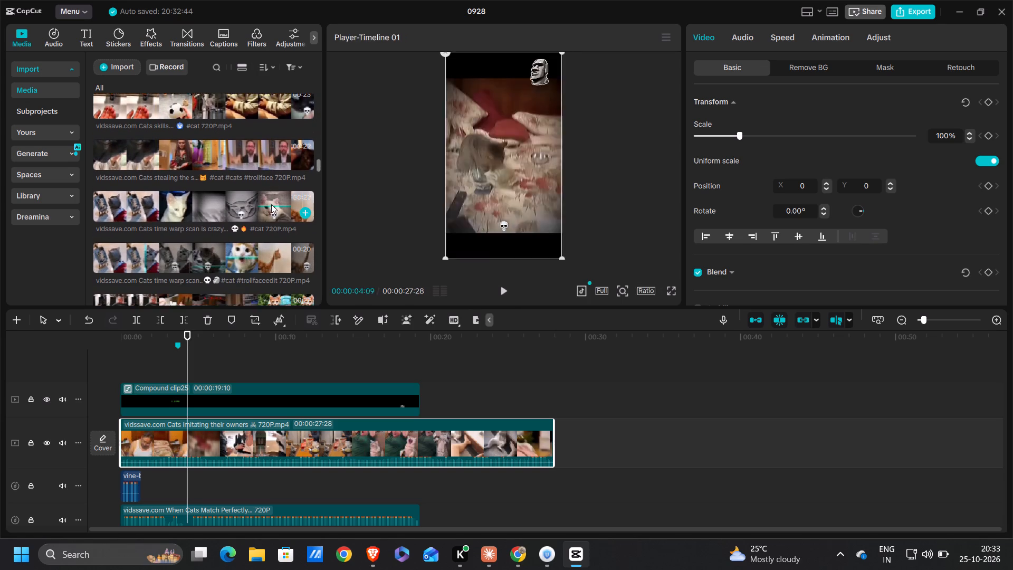
scroll(271, 204, "down", 1)
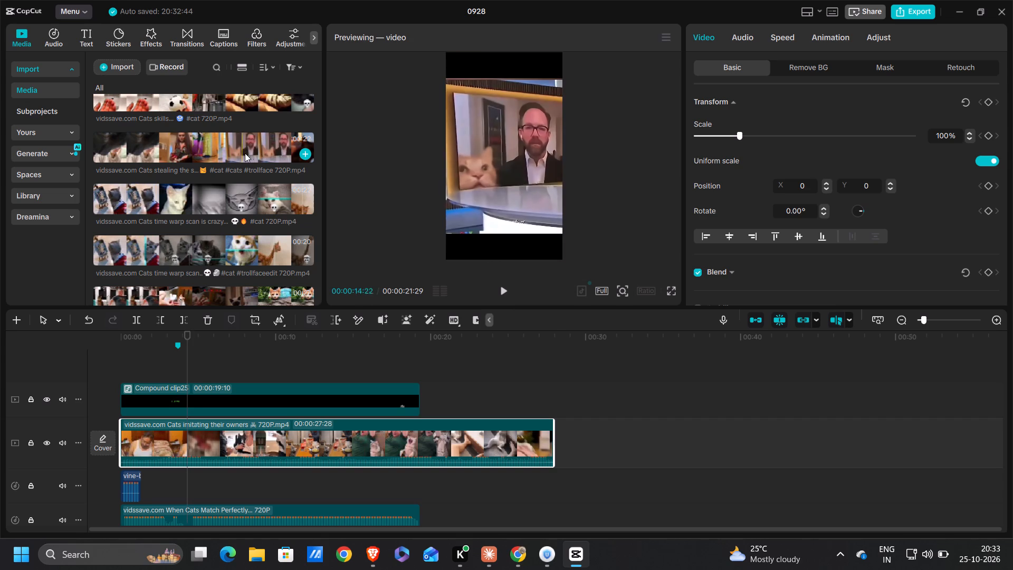
scroll(254, 153, "down", 1)
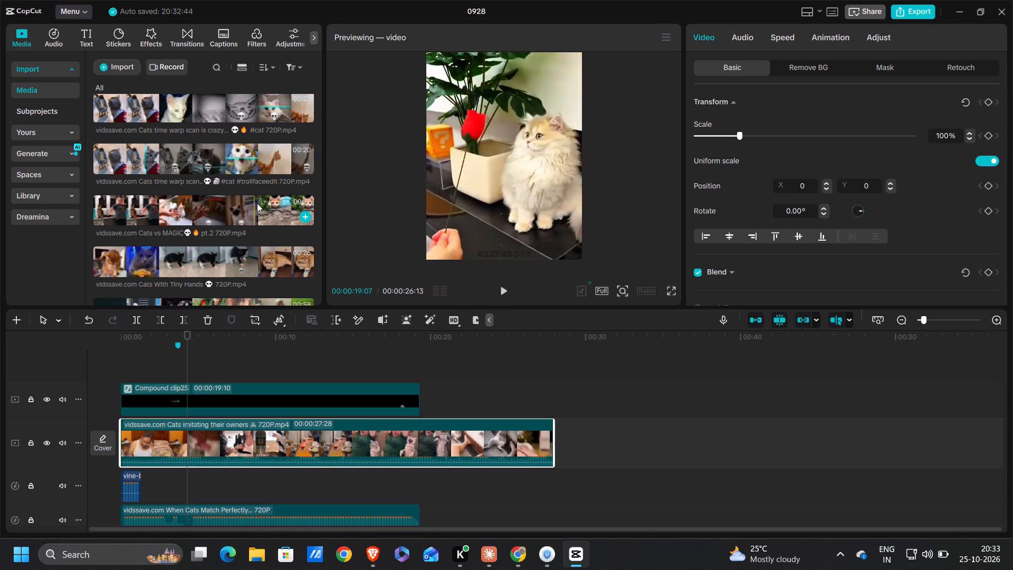
scroll(286, 195, "down", 1)
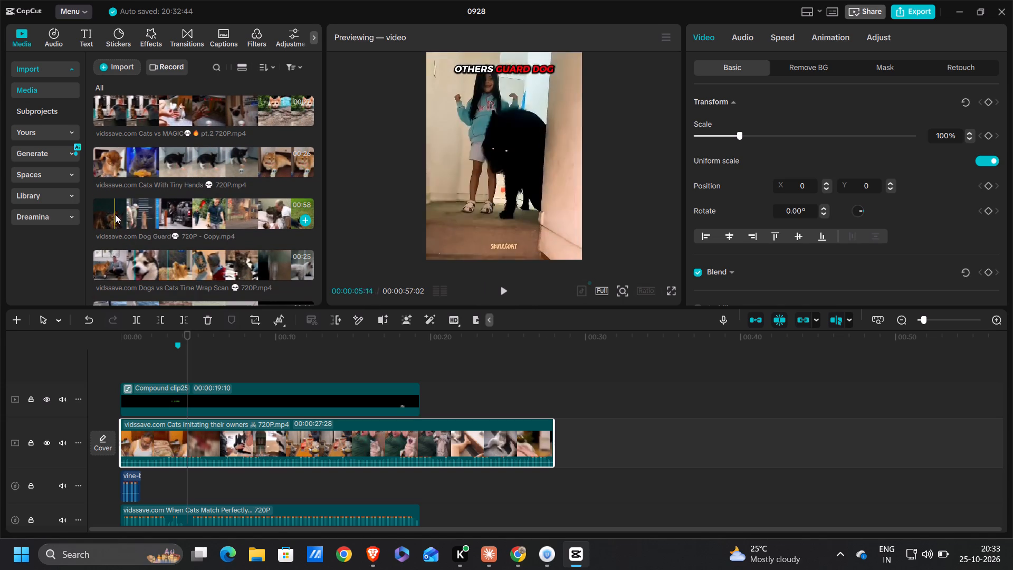
scroll(219, 218, "down", 1)
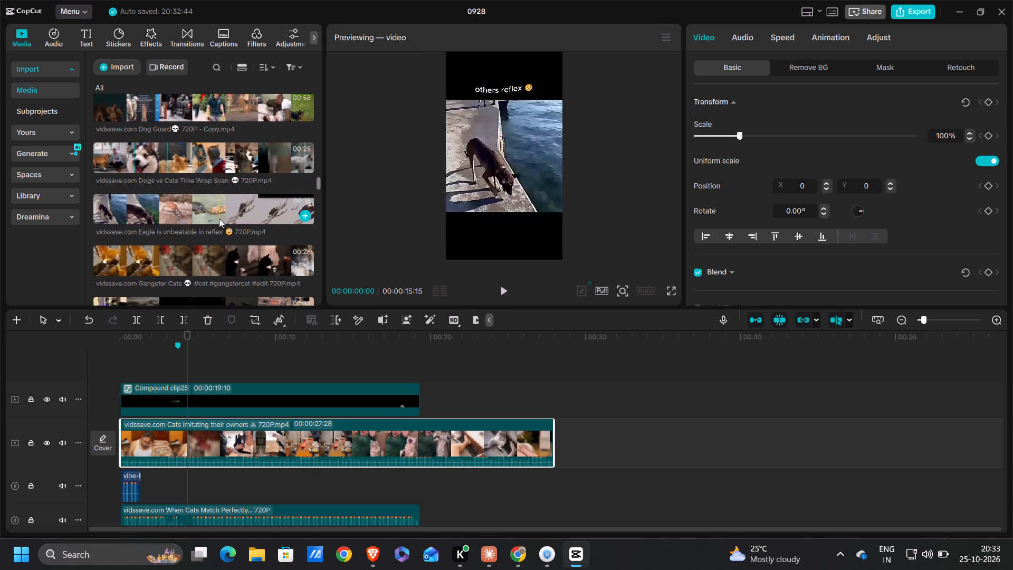
scroll(184, 211, "down", 1)
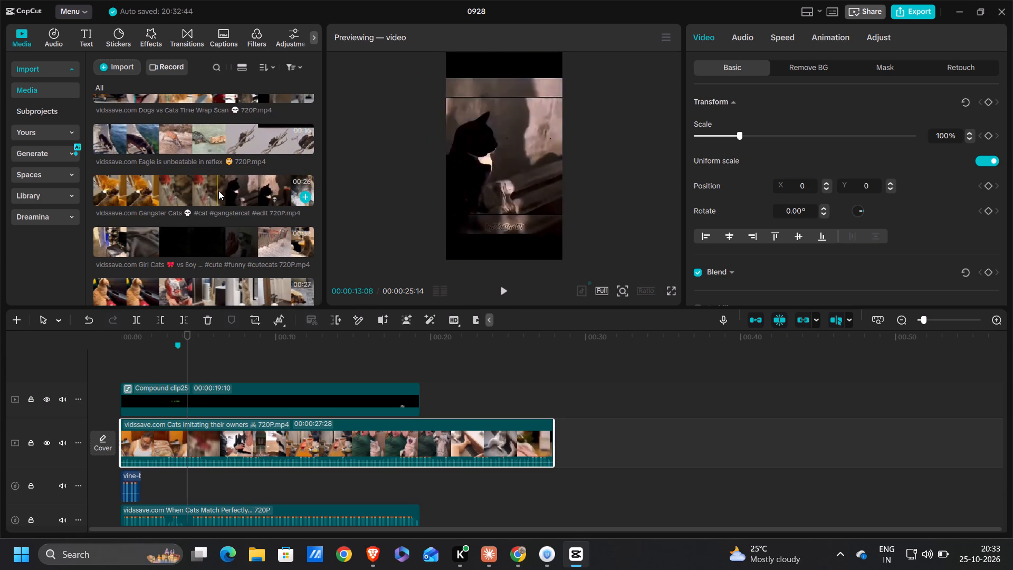
scroll(218, 191, "down", 1)
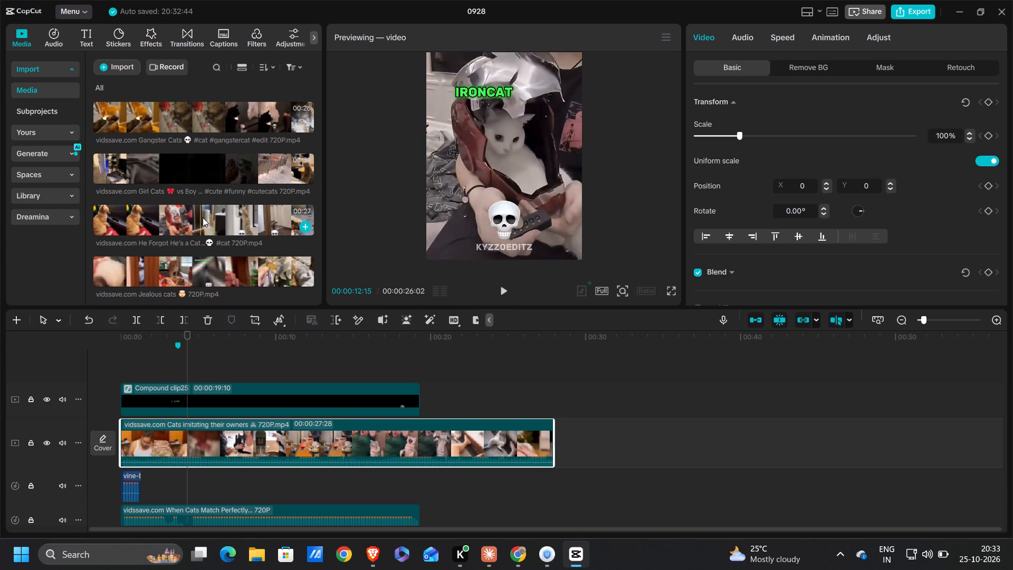
scroll(245, 224, "down", 1)
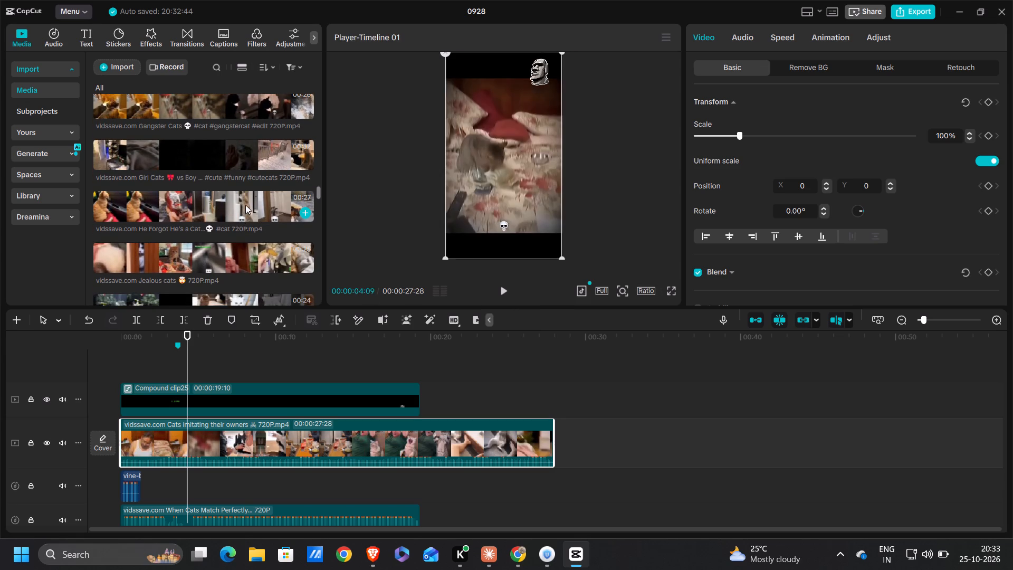
left_click_drag(194, 202, 576, 440)
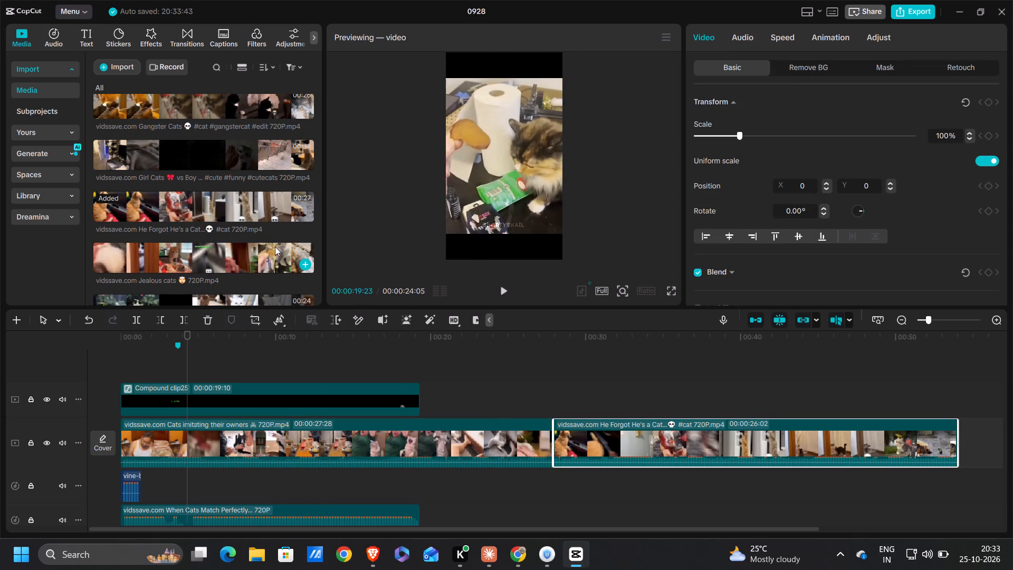
Find "When Cats Open A Massage Parlor" 720P in the project media and add it to the end of the main track.
scroll(292, 242, "down", 1)
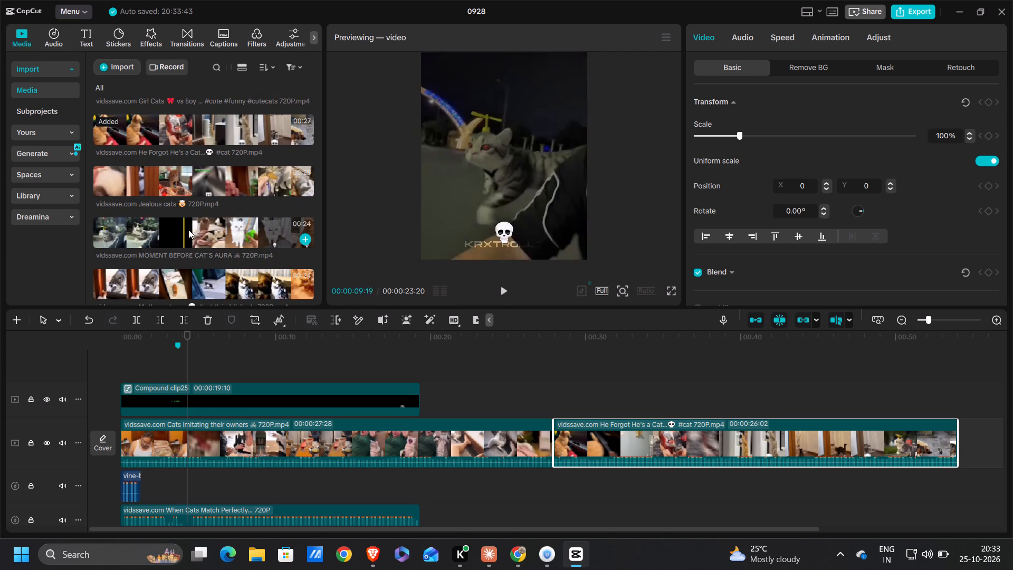
scroll(262, 246, "down", 1)
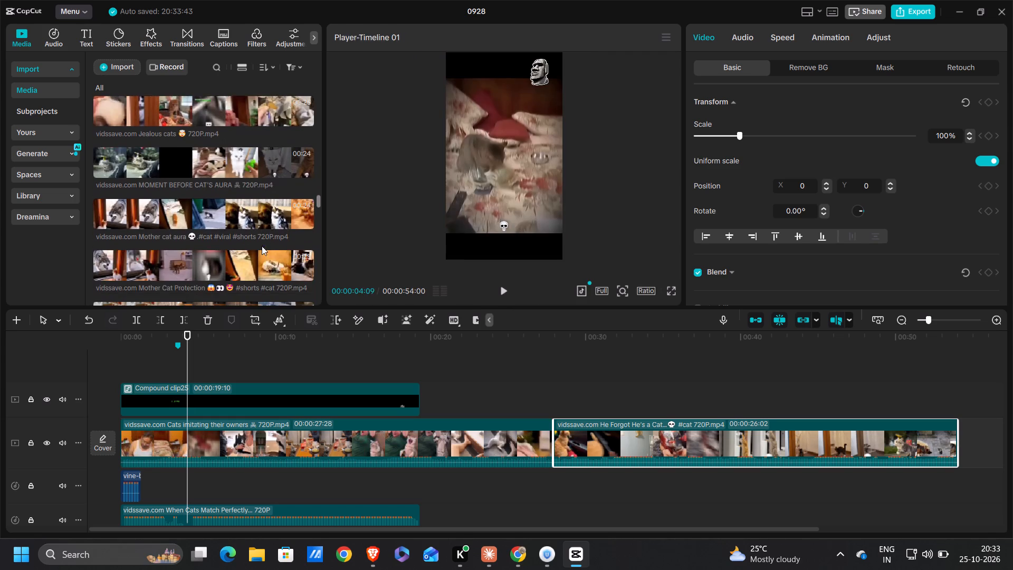
scroll(262, 246, "down", 1)
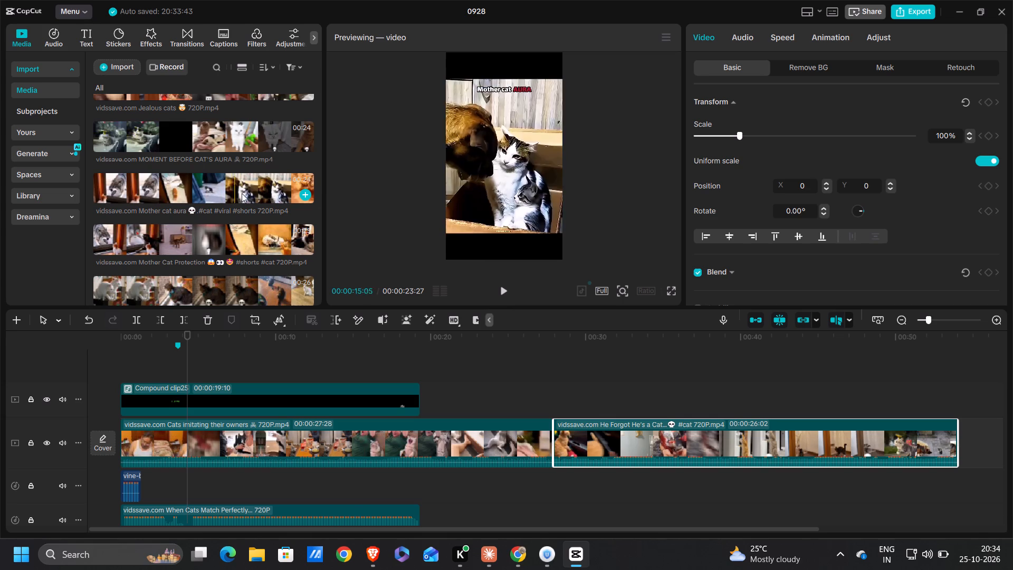
scroll(251, 194, "down", 1)
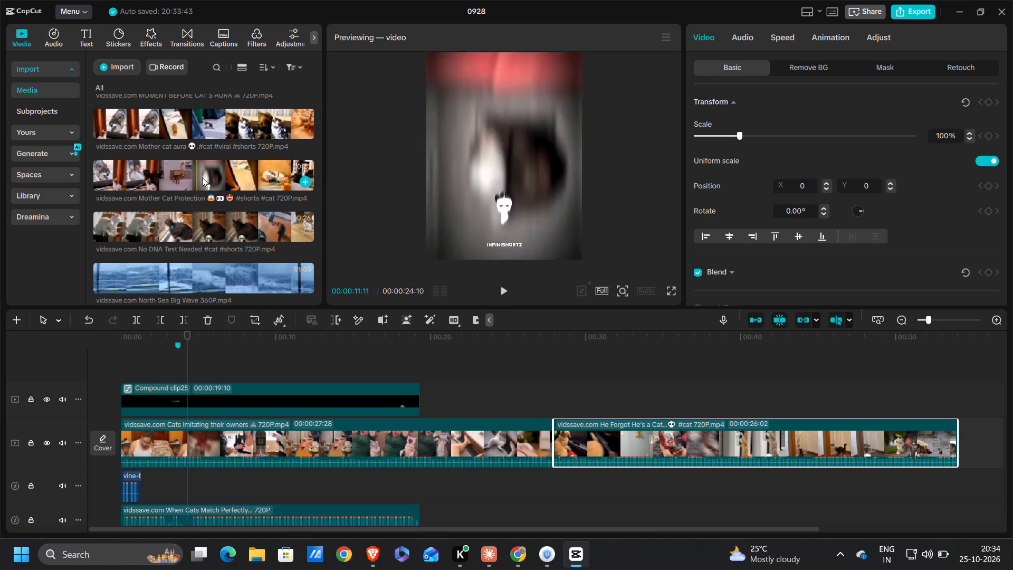
scroll(222, 229, "down", 1)
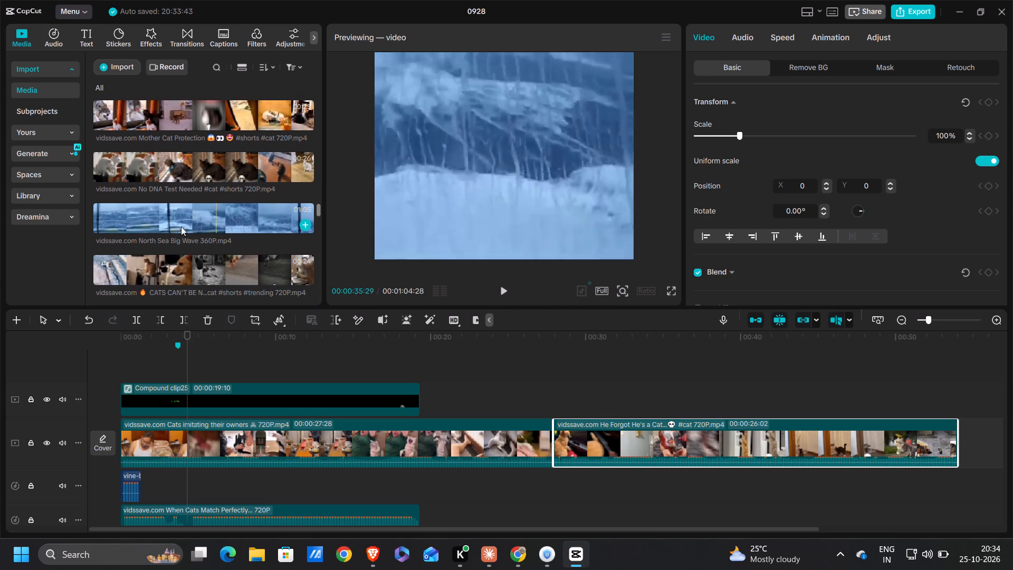
scroll(231, 278, "down", 1)
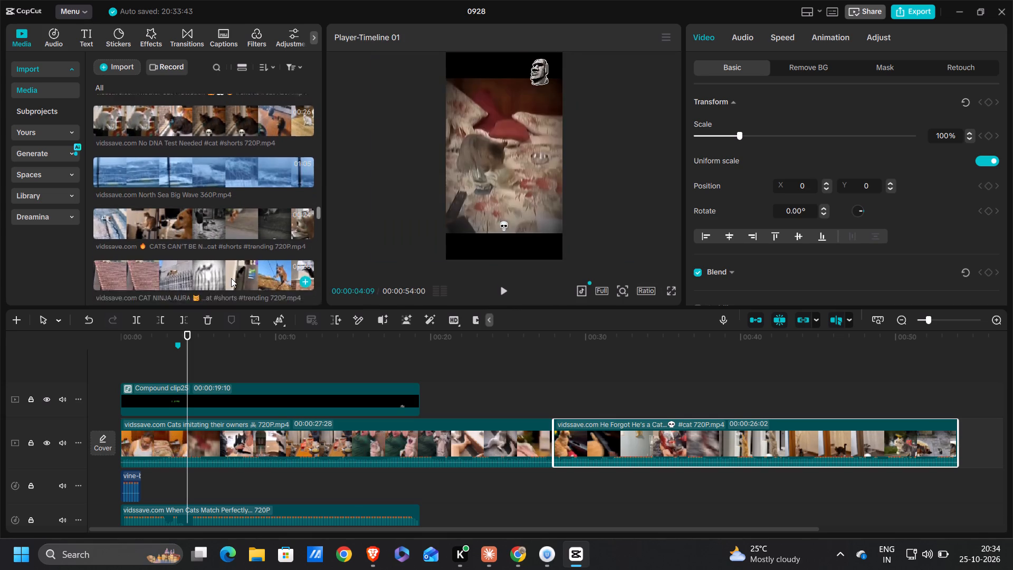
scroll(231, 278, "down", 1)
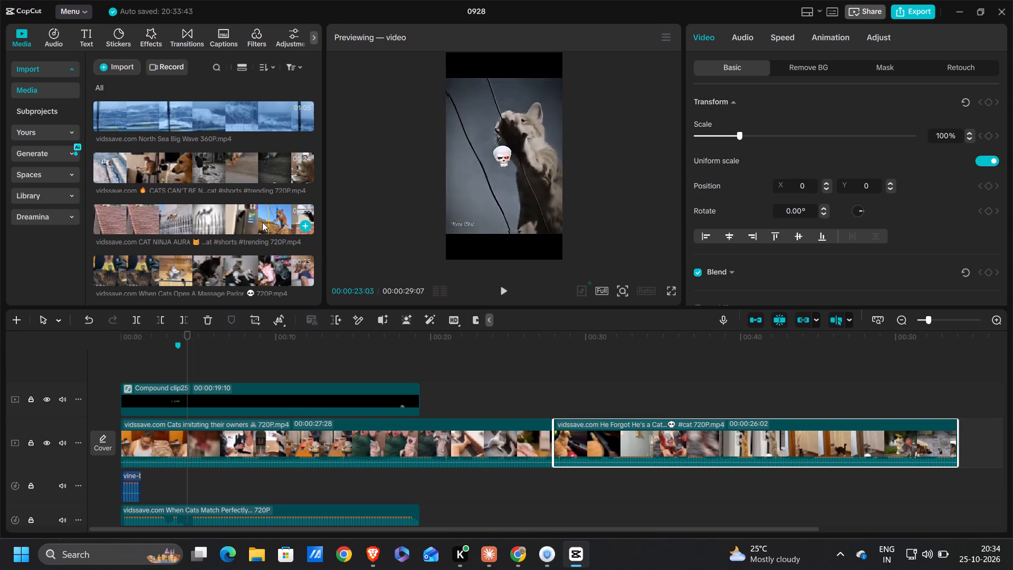
scroll(222, 219, "down", 1)
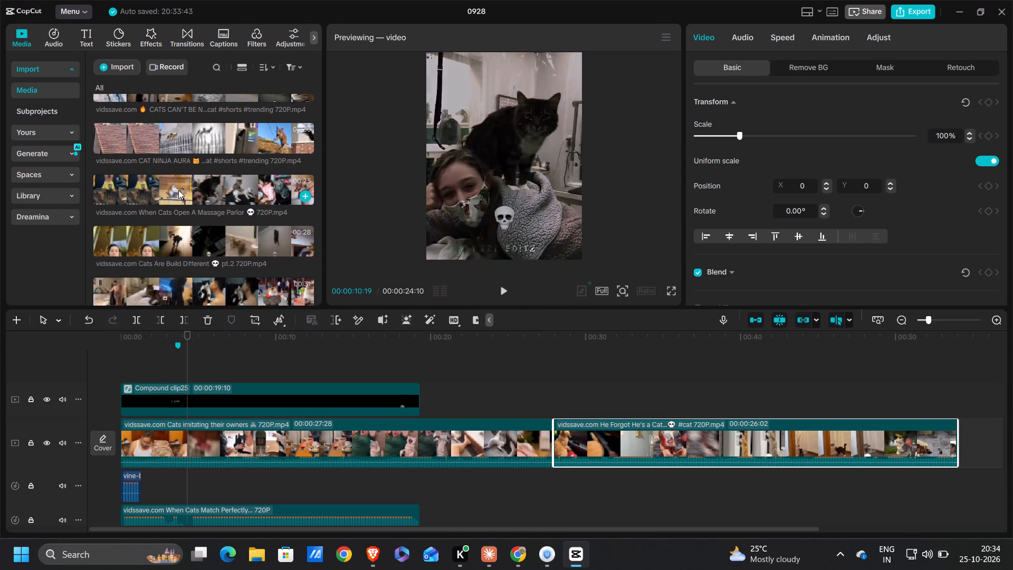
left_click_drag(176, 188, 986, 433)
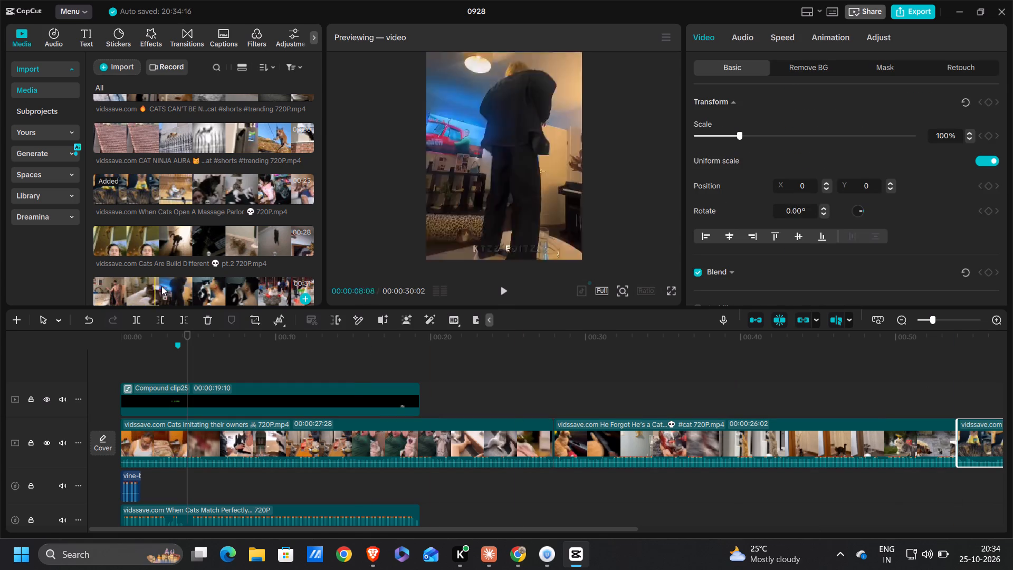
Insert the "Cats Mimicking Their Owners" 720P video on the main track between "Cats imitating their owners" and "He Forgot He's a Cat".
scroll(177, 285, "down", 1)
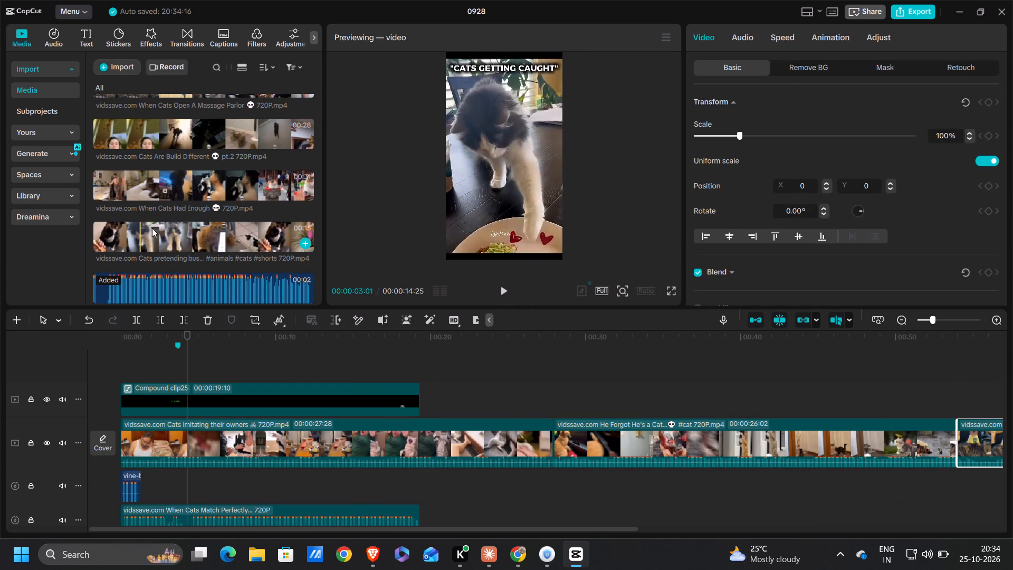
scroll(190, 234, "down", 1, "ctrl")
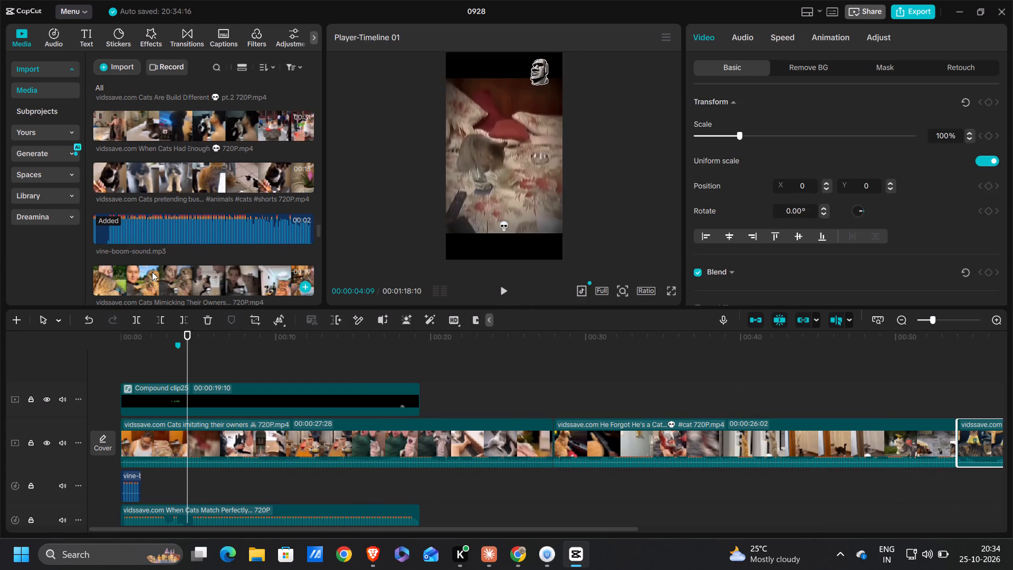
scroll(152, 271, "down", 1)
left_click_drag(111, 180, 938, 389)
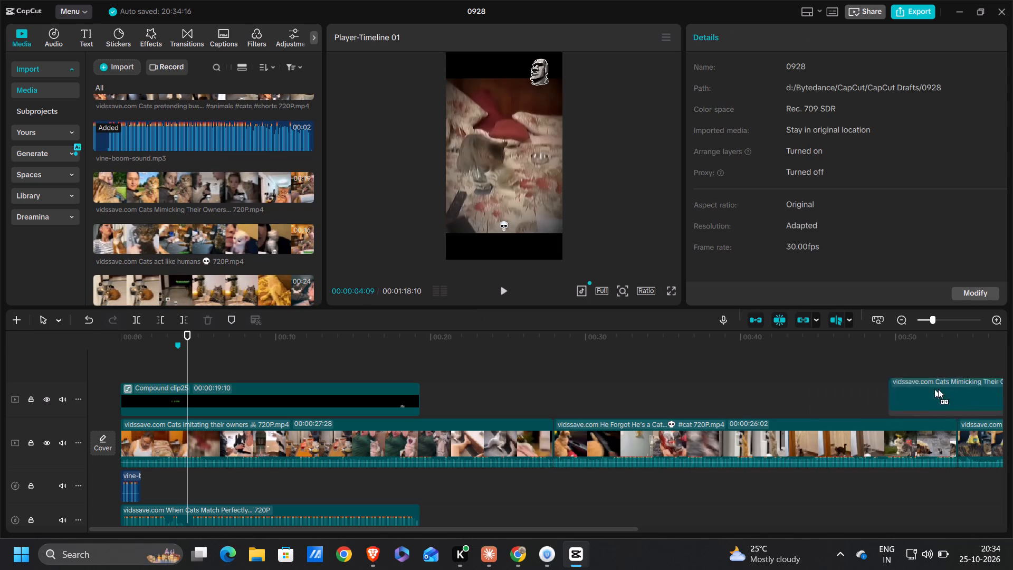
left_click_drag(938, 389, 551, 455)
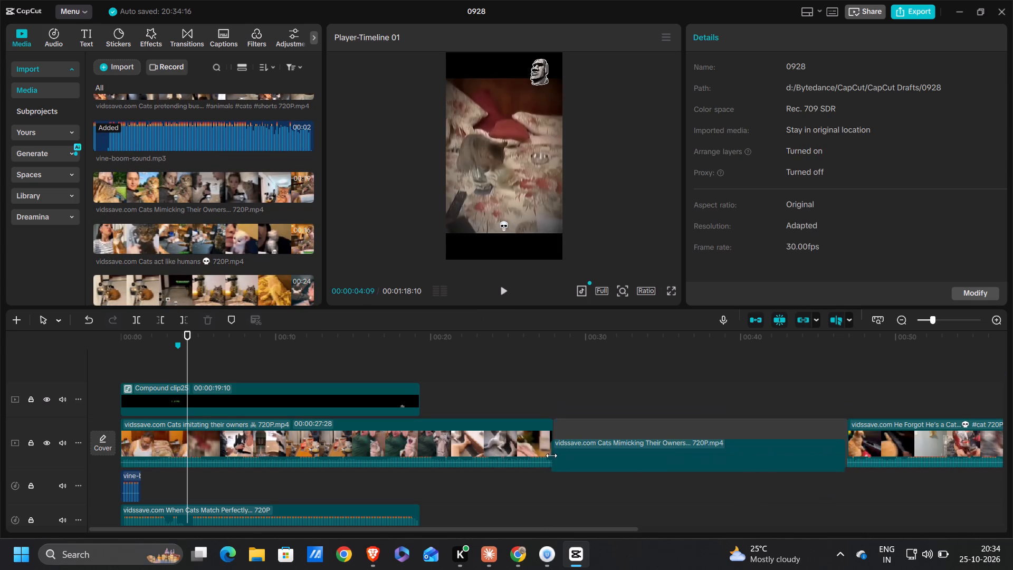
Insert the "Cats Act Like Humans pt.2" 720P video directly after "Cats imitating their owners" on the main track.
scroll(159, 276, "down", 1)
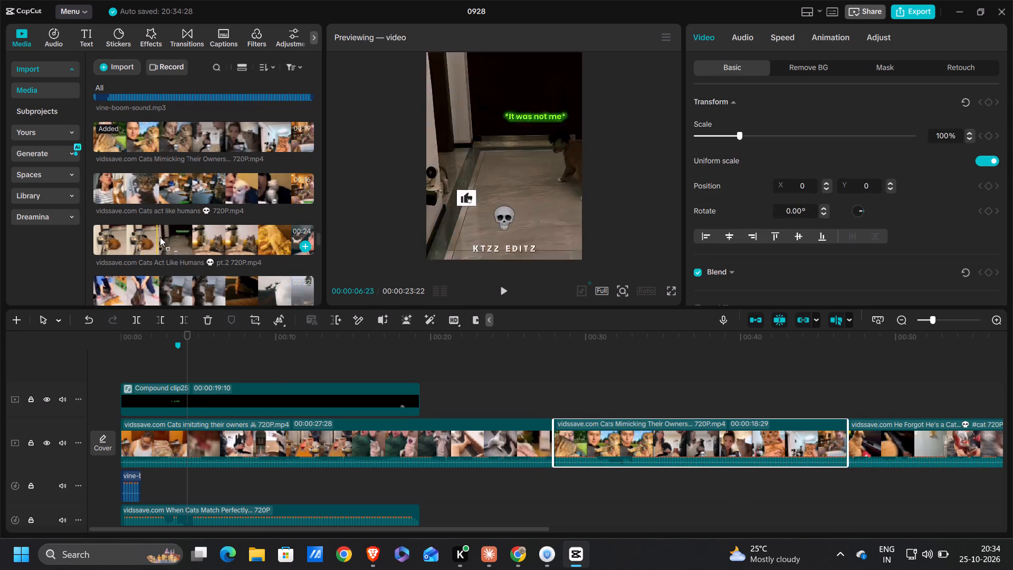
left_click_drag(200, 237, 391, 415)
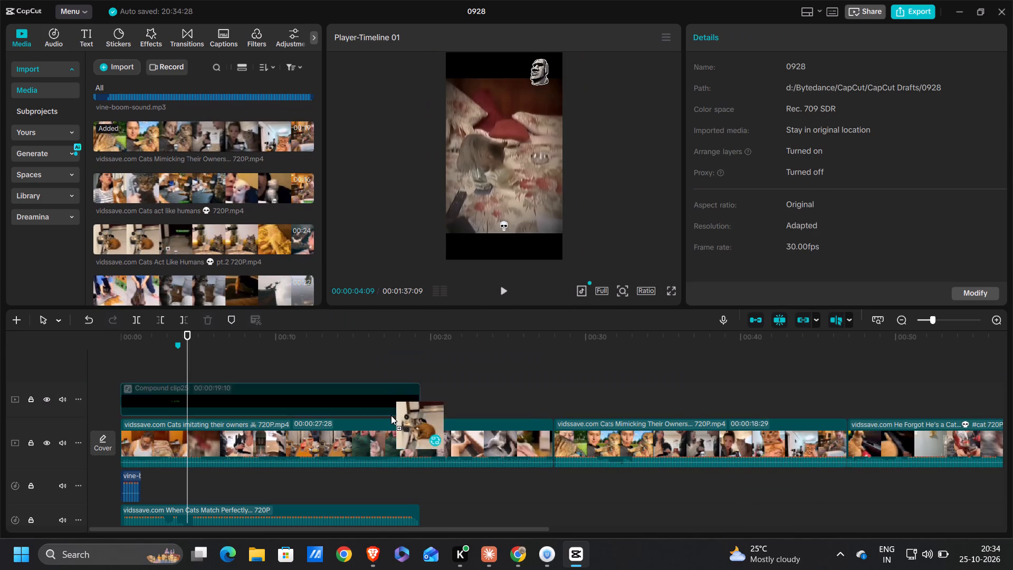
left_click_drag(391, 415, 543, 443)
scroll(190, 236, "down", 5)
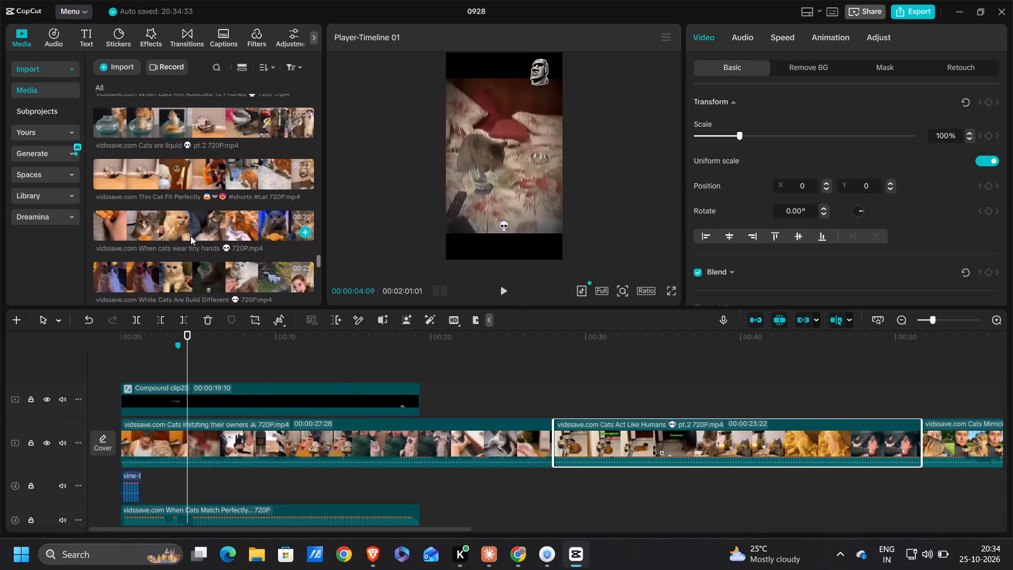
scroll(260, 487, "down", 8, "ctrl")
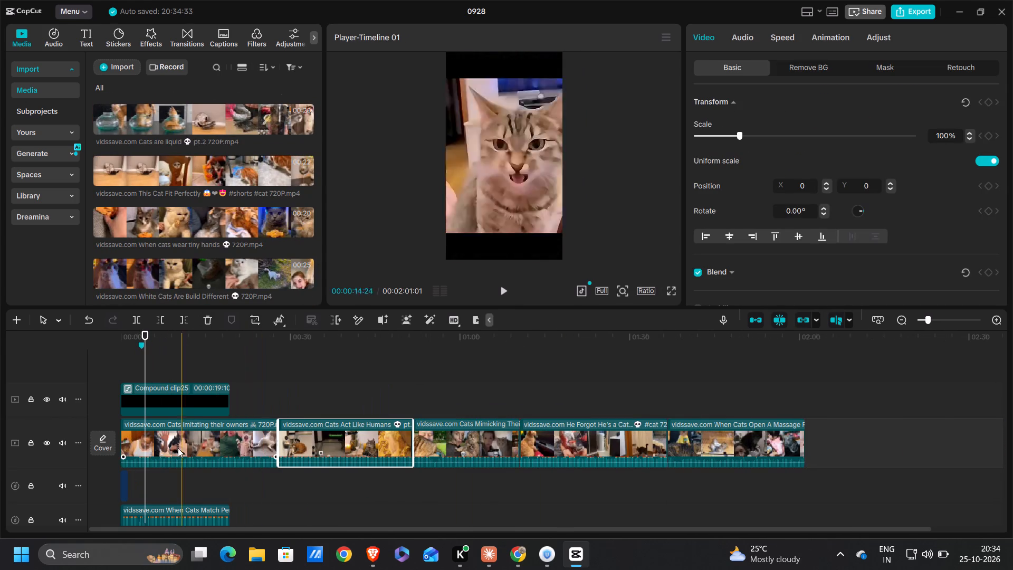
Play short samples of each of the five cat videos along the main track to review the sequence.
left_click(285, 398)
left_click(245, 400)
key("space")
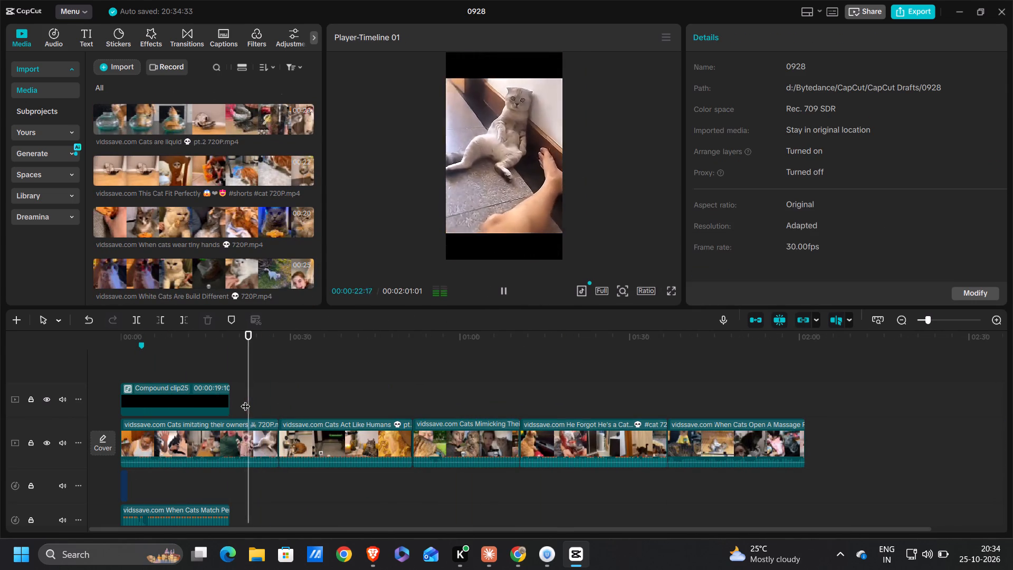
key("space")
left_click(316, 405)
key("space")
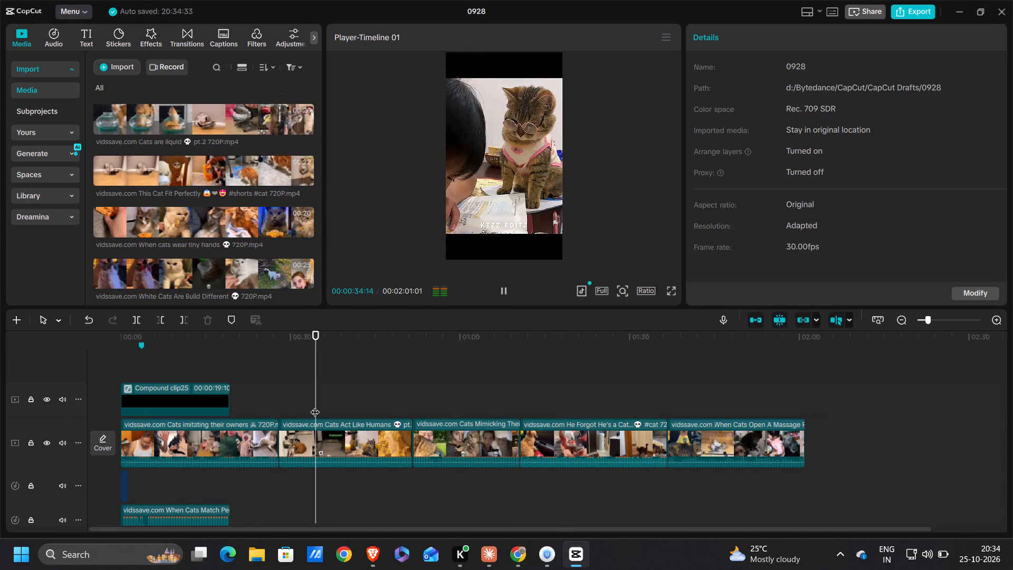
key("space")
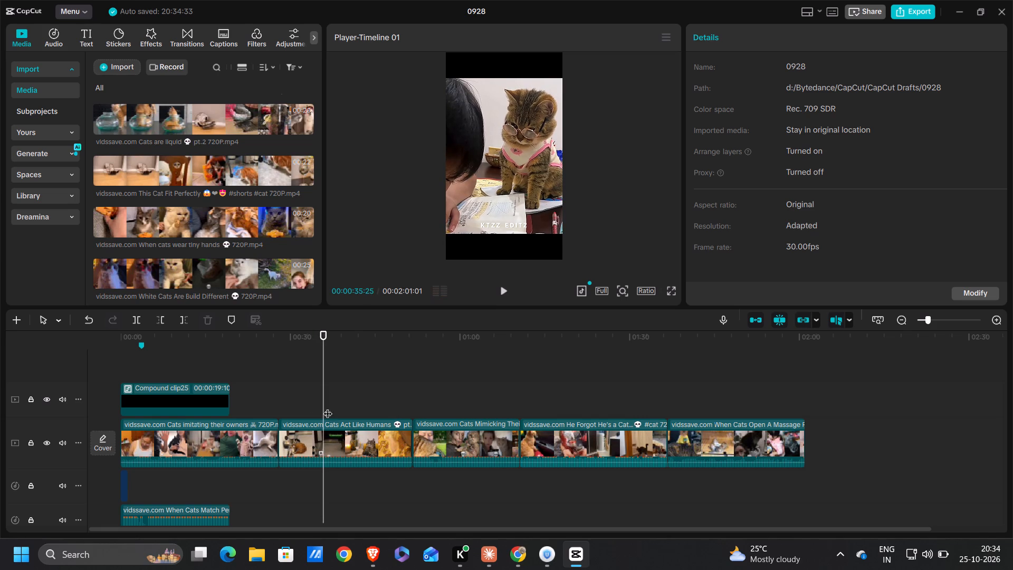
left_click(444, 397)
key("space")
key("space")
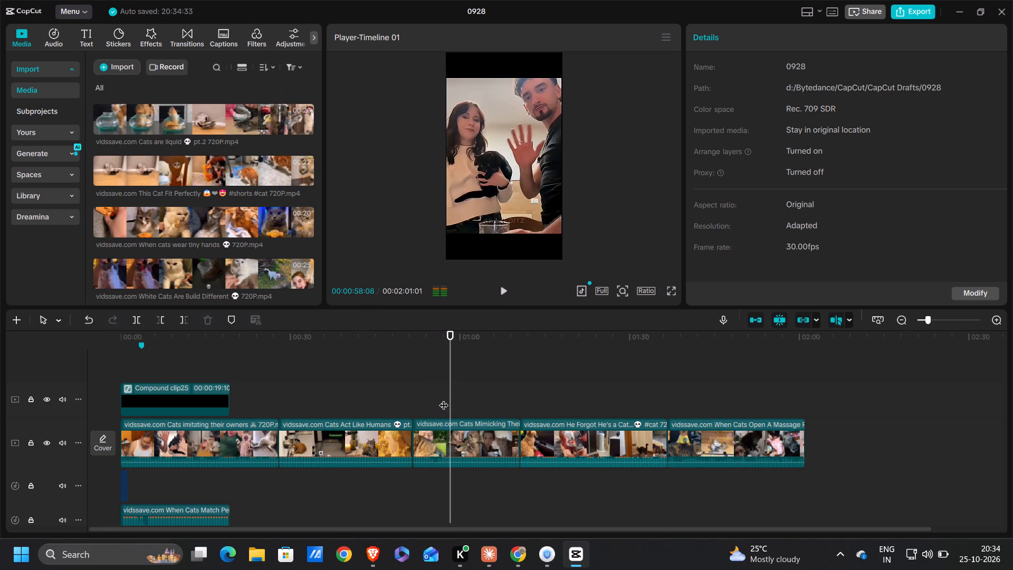
left_click(566, 406)
key("space")
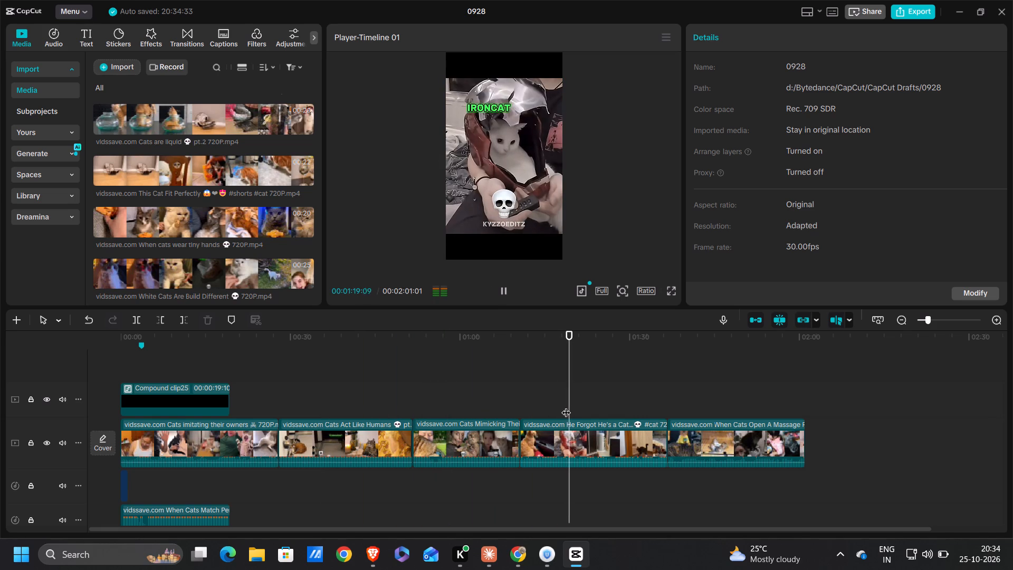
key("space")
left_click(693, 403)
key("space")
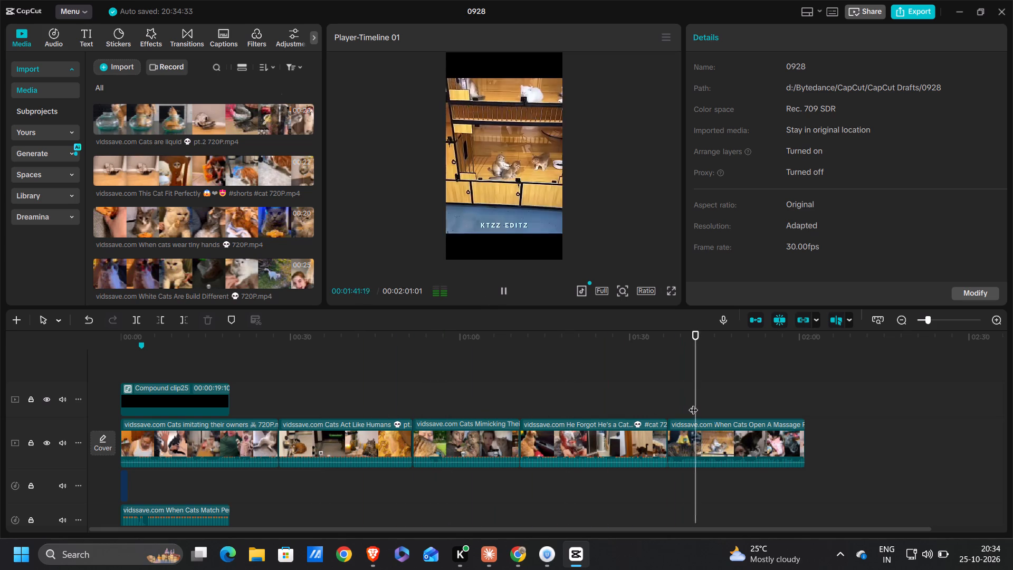
key("space")
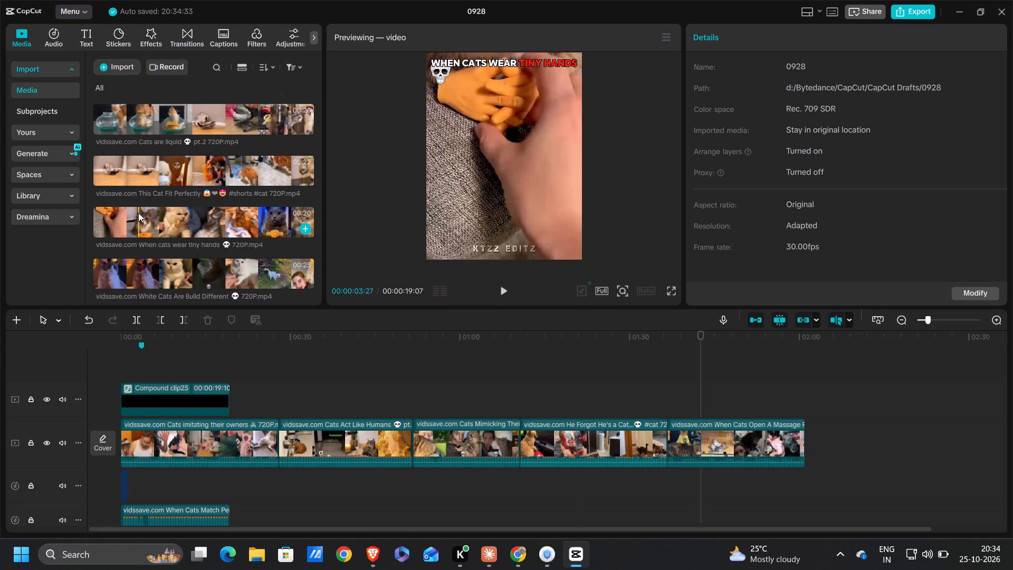
Preview the tiny hands, "White Cats Are Build Different", "Cats Perfect Fit" and "Mom cats Can't Be Careless" videos in the project media.
left_click_drag(141, 214, 130, 254)
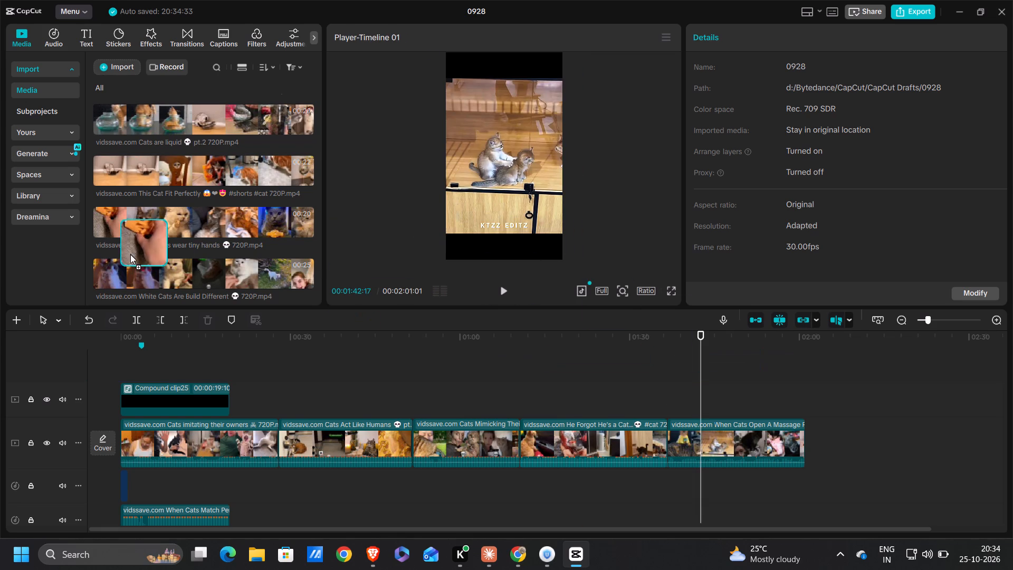
left_click_drag(130, 254, 134, 254)
key("space")
double_click(143, 223)
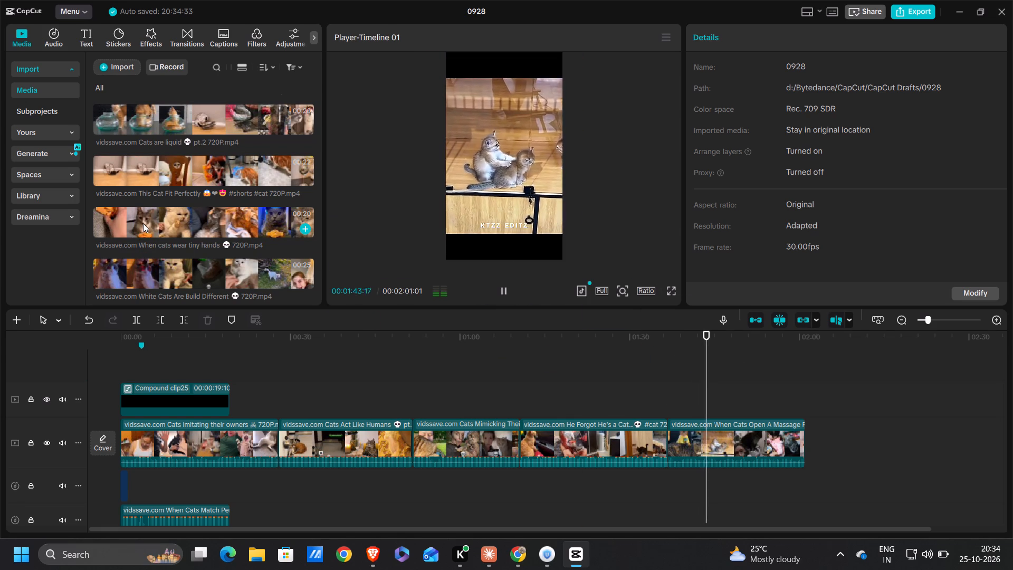
key("space")
double_click(123, 271)
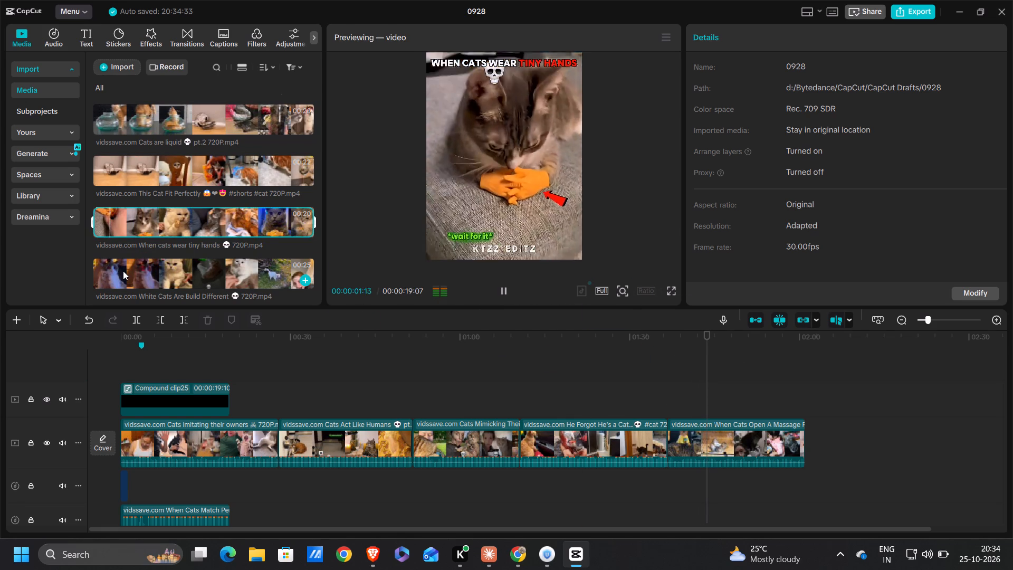
key("space")
scroll(123, 271, "down", 1)
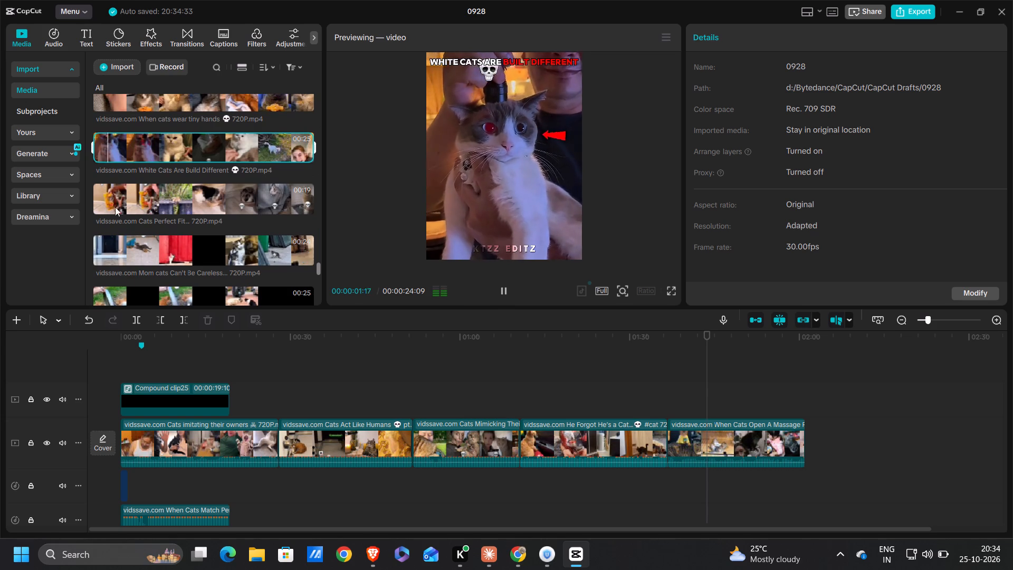
double_click(111, 199)
key("space")
key("space")
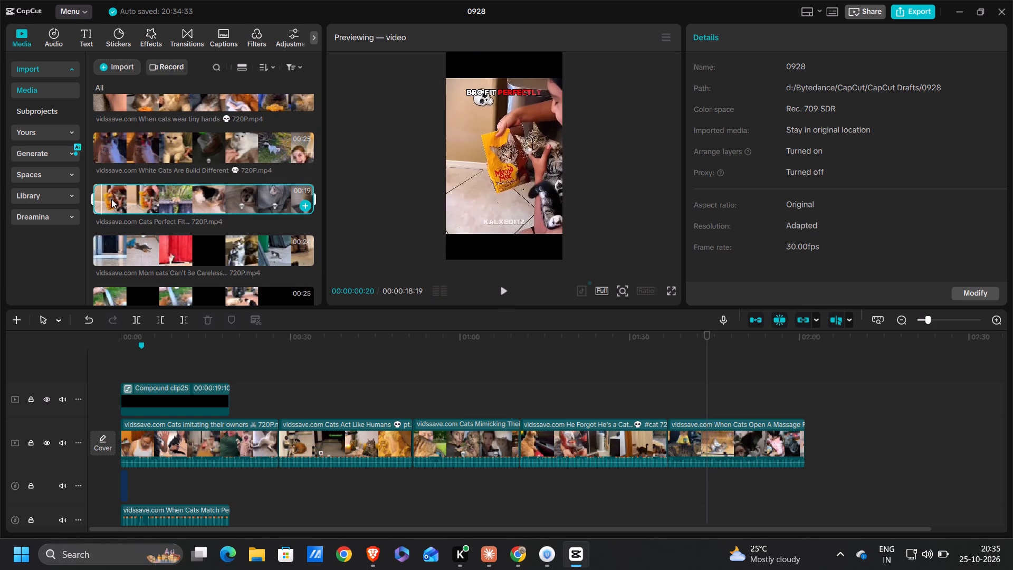
double_click(113, 240)
key("space")
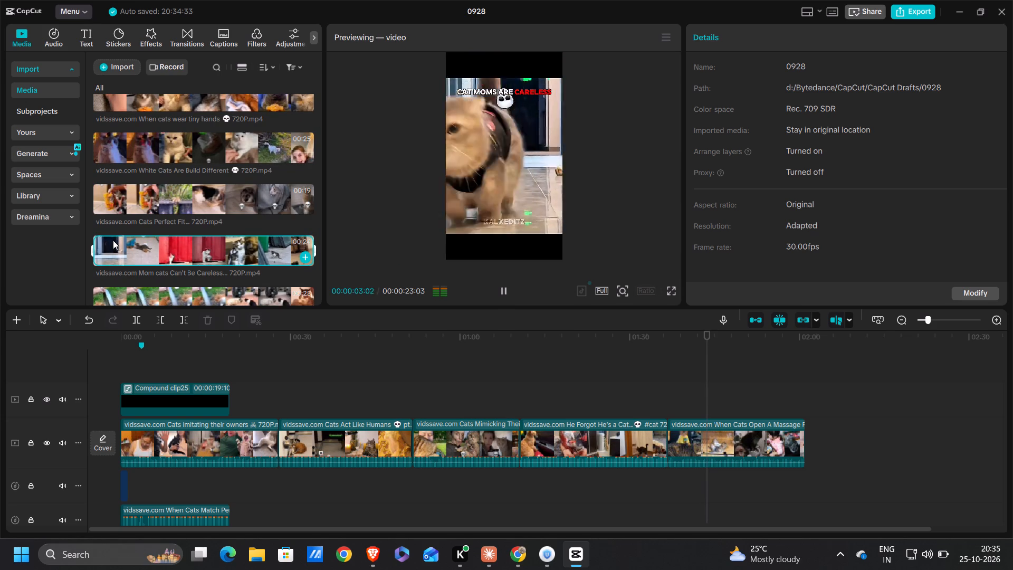
key("space")
key("space")
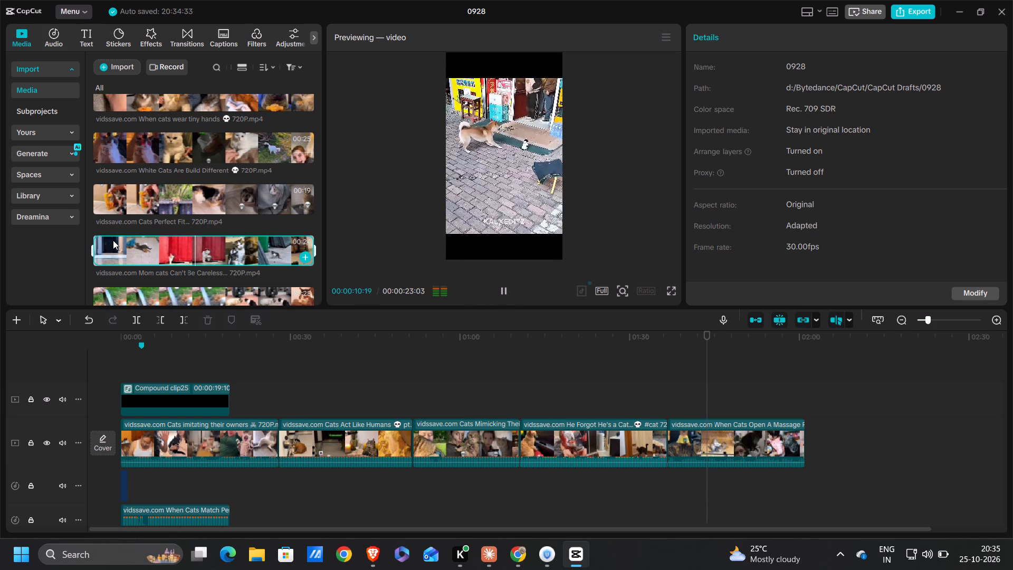
key("space")
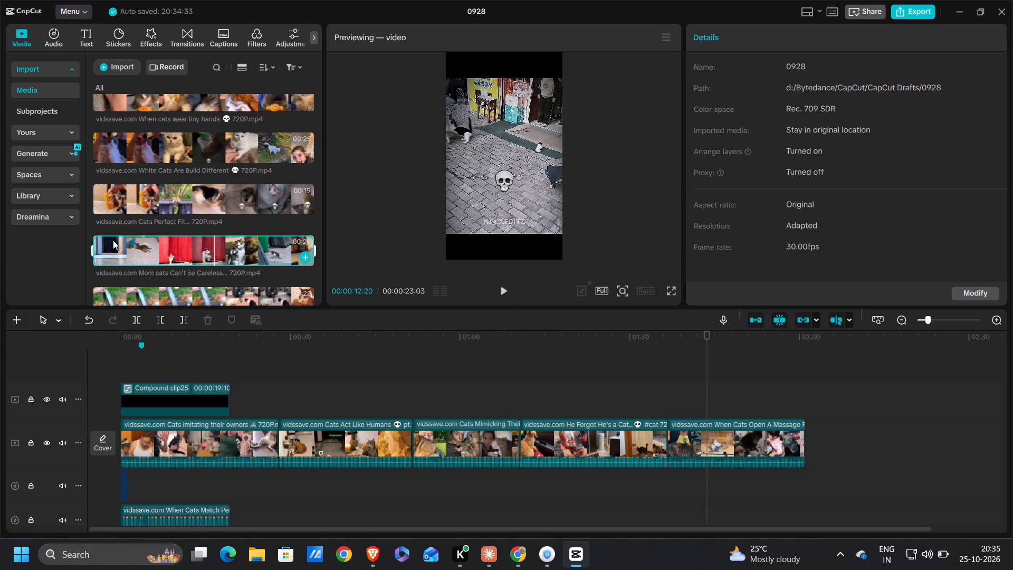
Preview the "When Cats Go Crazy", "Cats Are Unpredictable", "Cats perfect fit logic" and "Bro Is Boss" videos in the project media.
scroll(113, 240, "down", 1)
double_click(112, 210)
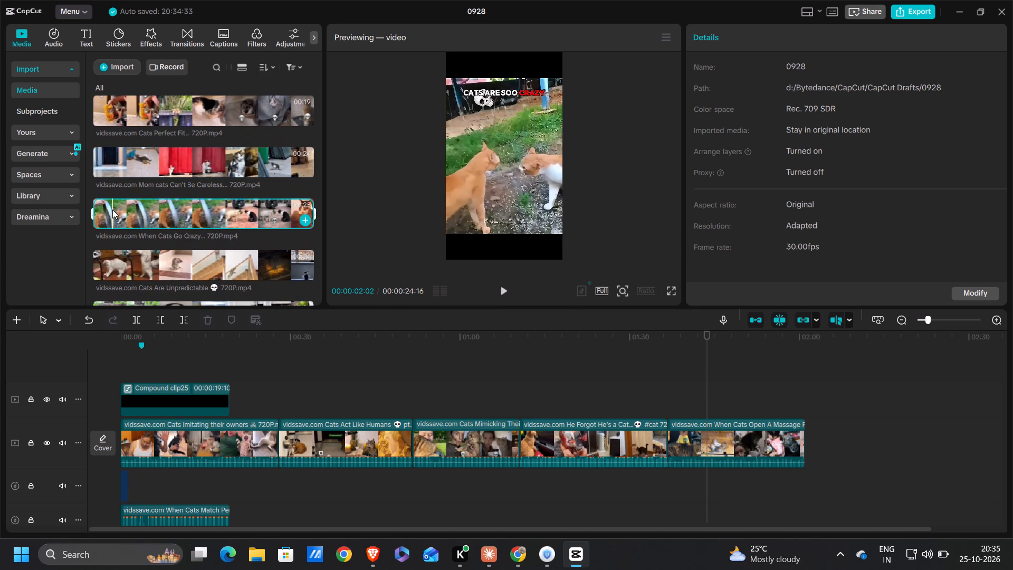
key("space")
key("space")
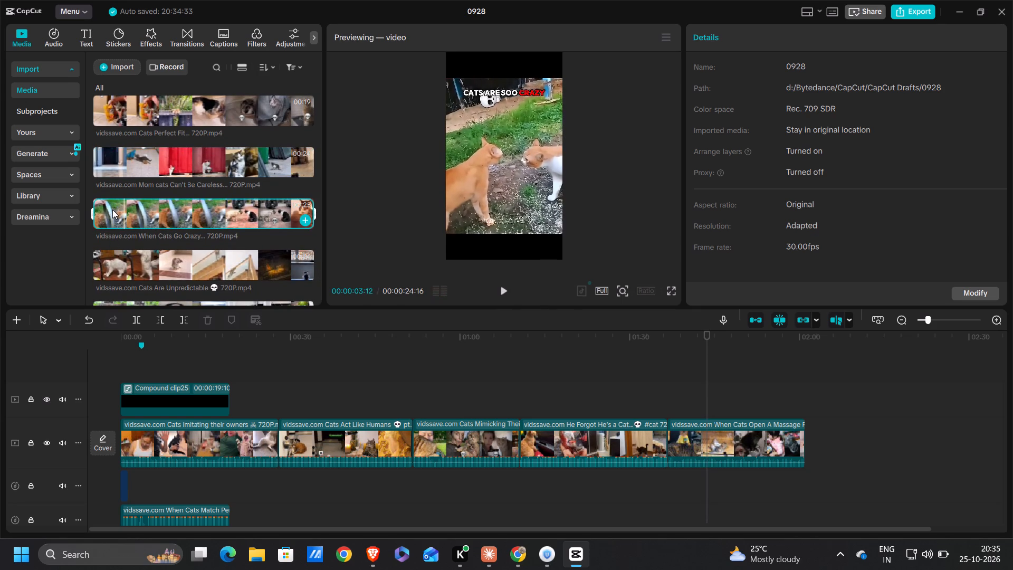
double_click(112, 268)
key("space")
key("space")
key("space")
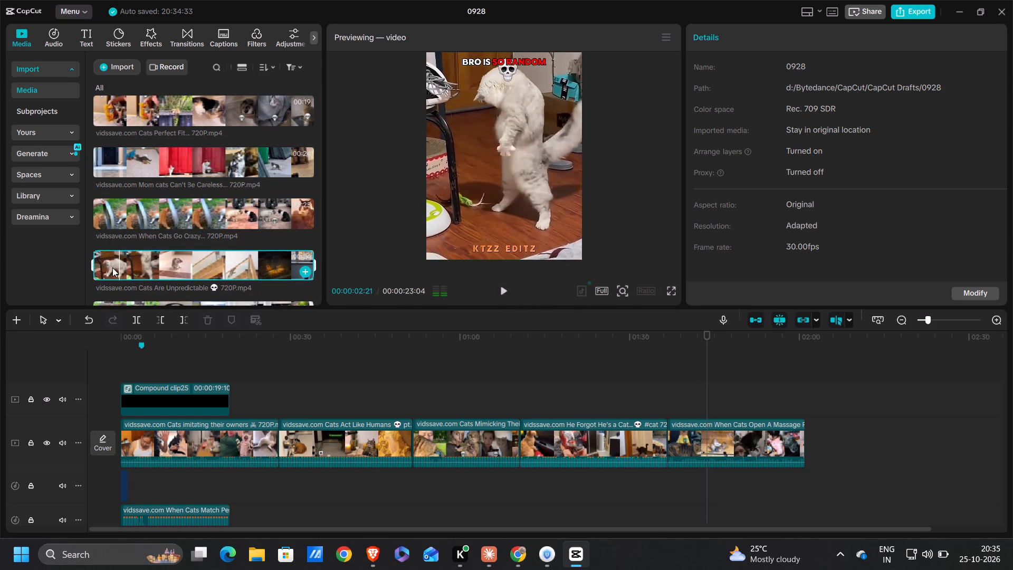
key("space")
scroll(112, 268, "down", 1)
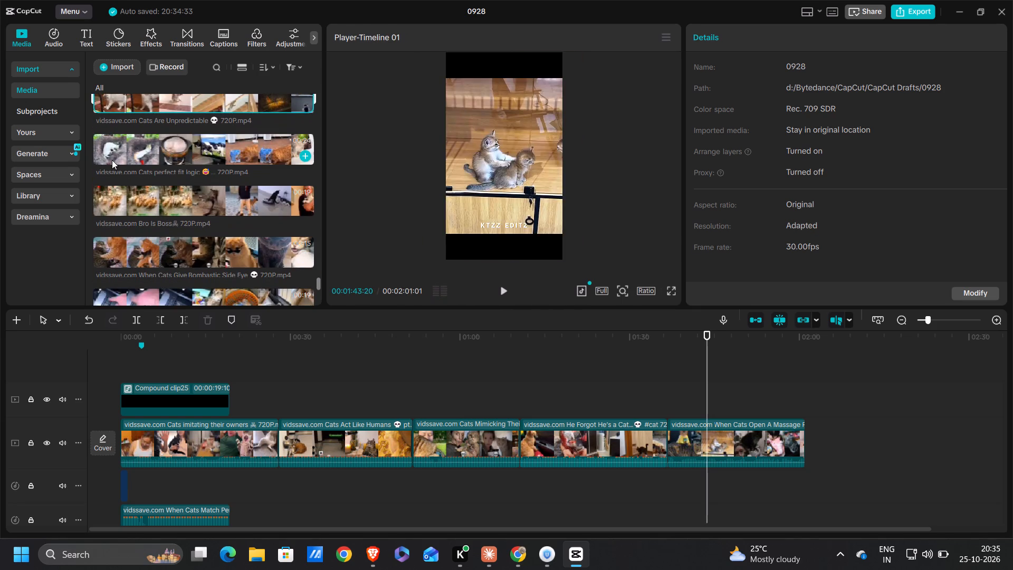
double_click(113, 149)
key("space")
double_click(103, 194)
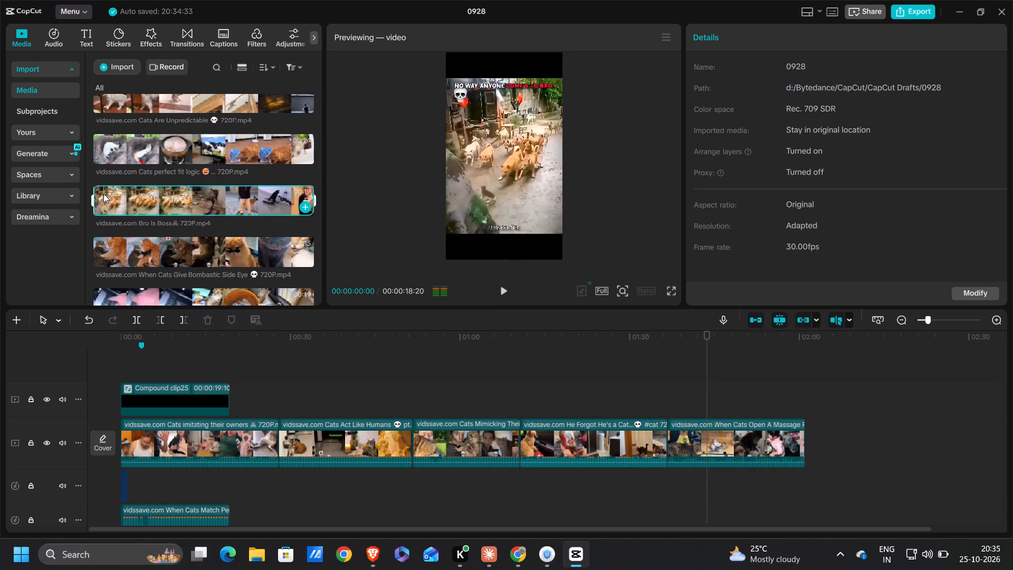
key("space")
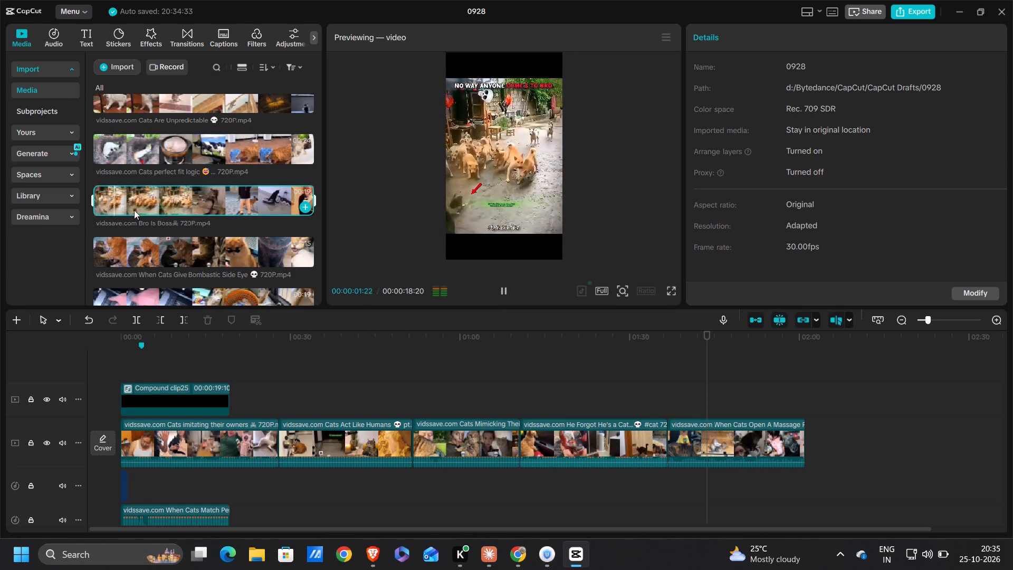
Insert the "Bro Is Boss" 720P video on the main track between "Cats imitating their owners" and "Cats Act Like Humans".
left_click_drag(154, 201, 300, 444)
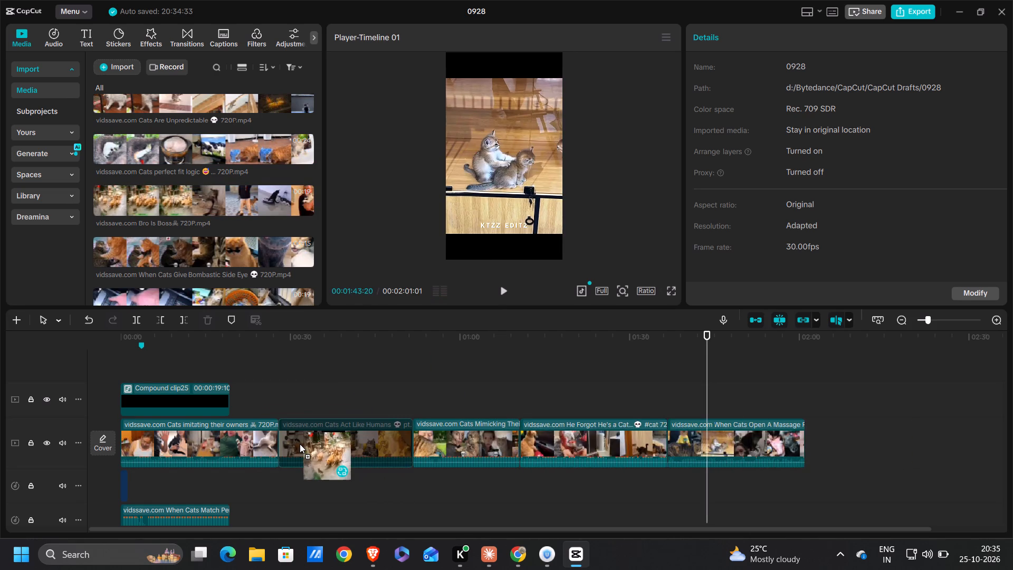
left_click_drag(300, 444, 280, 432)
Extract the audio from the "Bro Is Boss" clip and move it to the timeline start, on a track below the existing audio.
right_click(322, 449)
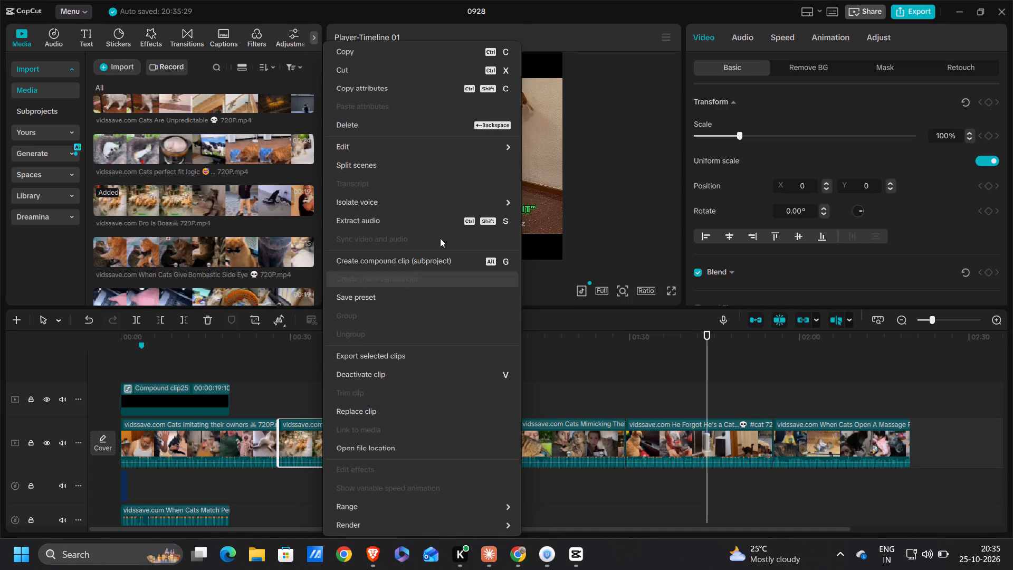
left_click(448, 222)
scroll(304, 470, "down", 1)
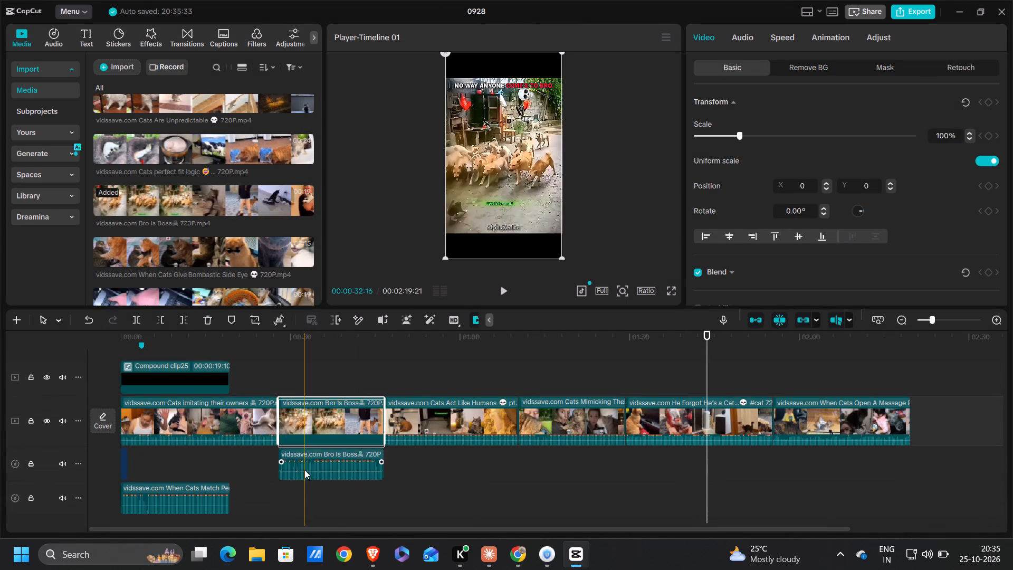
scroll(304, 470, "down", 1)
left_click_drag(327, 436, 156, 520)
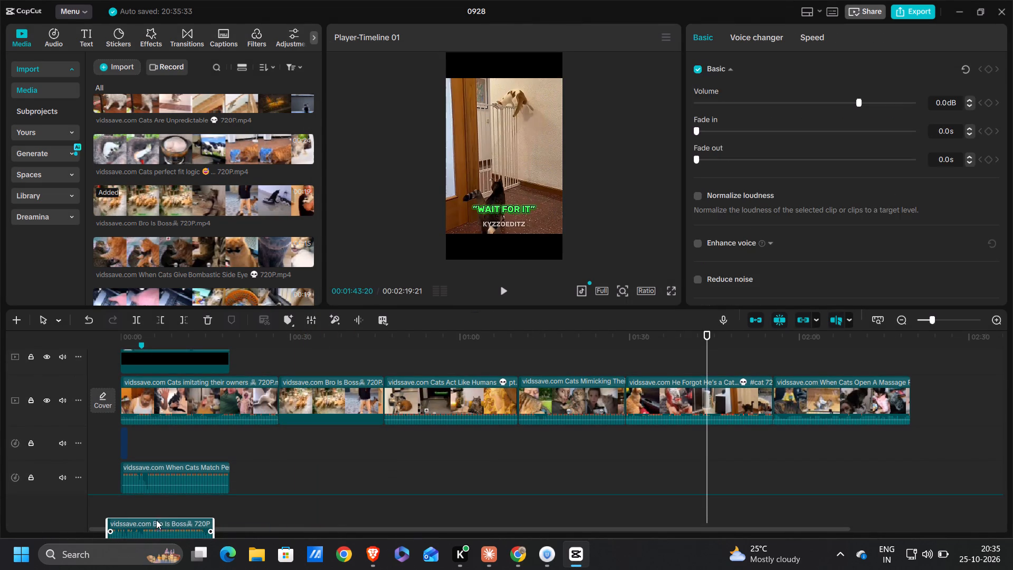
left_click_drag(156, 520, 169, 507)
Delete the old "When Cats Match" audio clip from the start of the timeline.
left_click(201, 484)
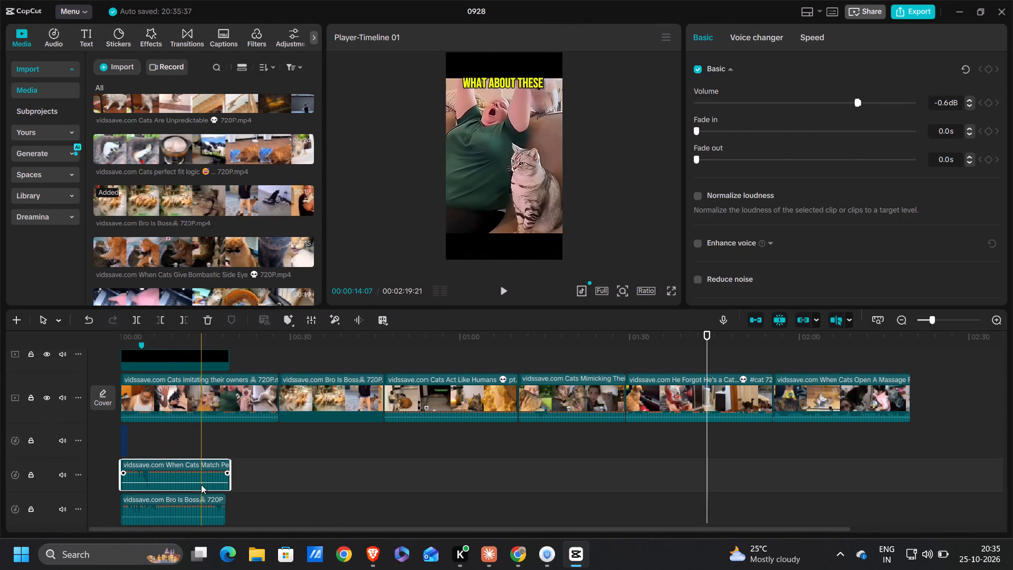
key("BackSpace")
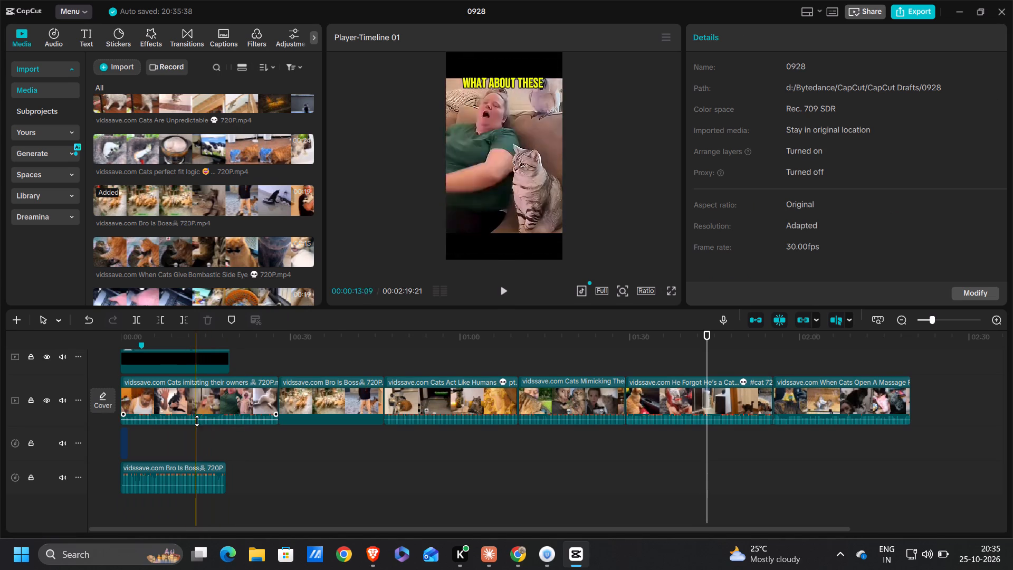
Lower the volume of the "Cats imitating their owners" clip on the main track all the way down.
left_click_drag(198, 420, 170, 528)
Scrub through the "Cats imitating their owners" clip with its text overlay, examining its scenes in closer timeline detail.
left_click(122, 364)
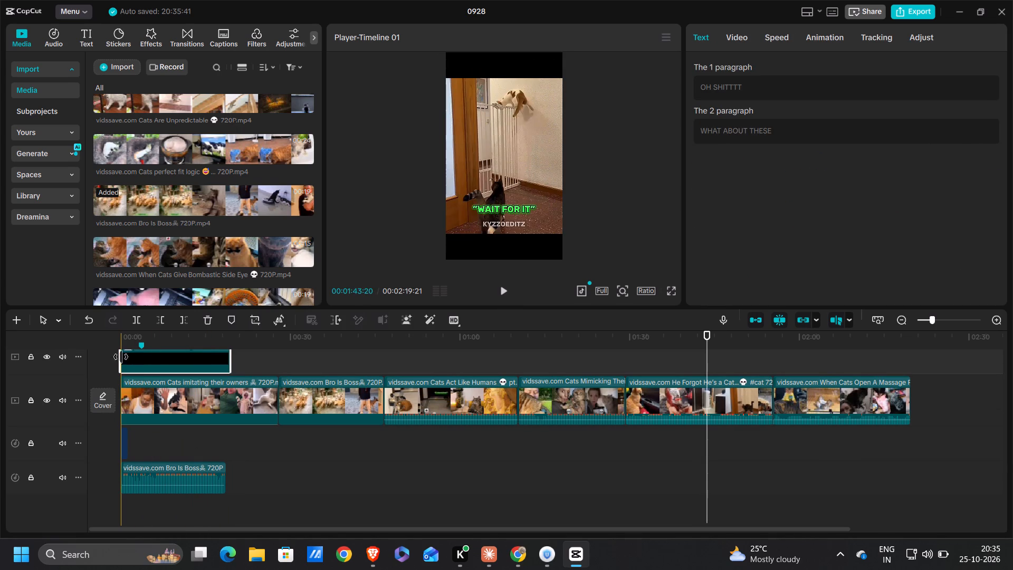
left_click_drag(122, 334, 215, 371)
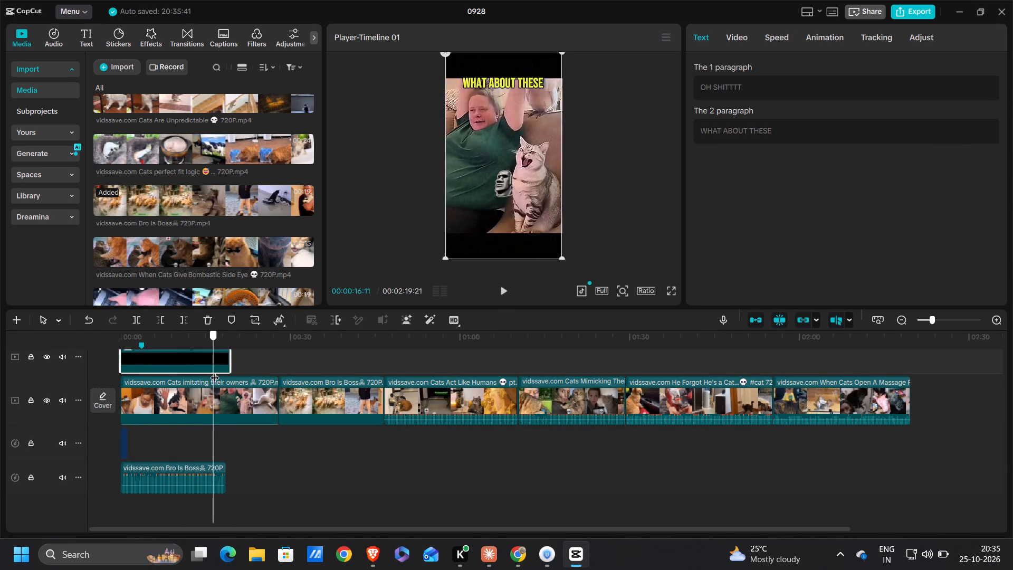
left_click_drag(215, 371, 167, 382)
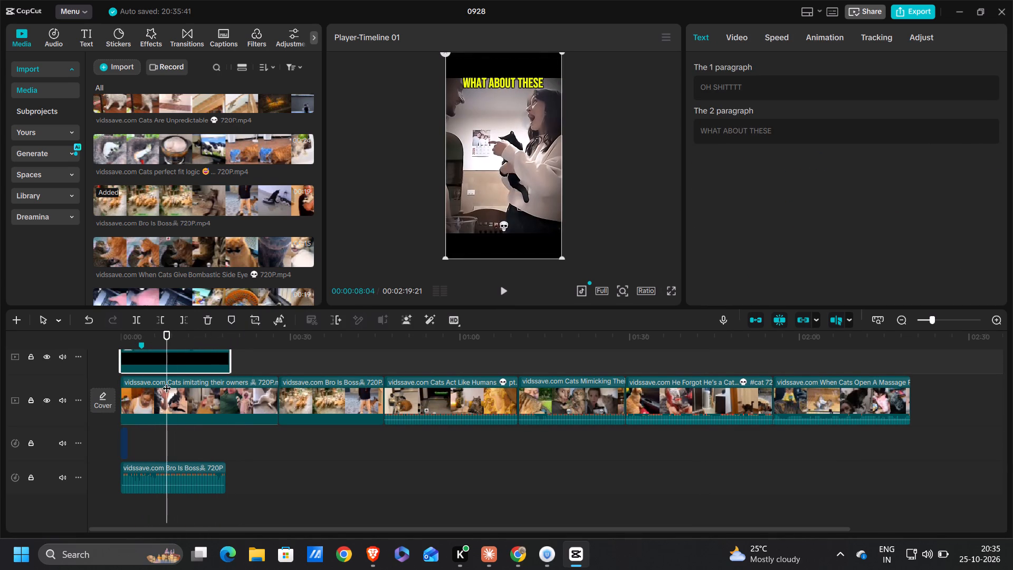
scroll(167, 382, "up", 1)
scroll(167, 382, "up", 10, "ctrl")
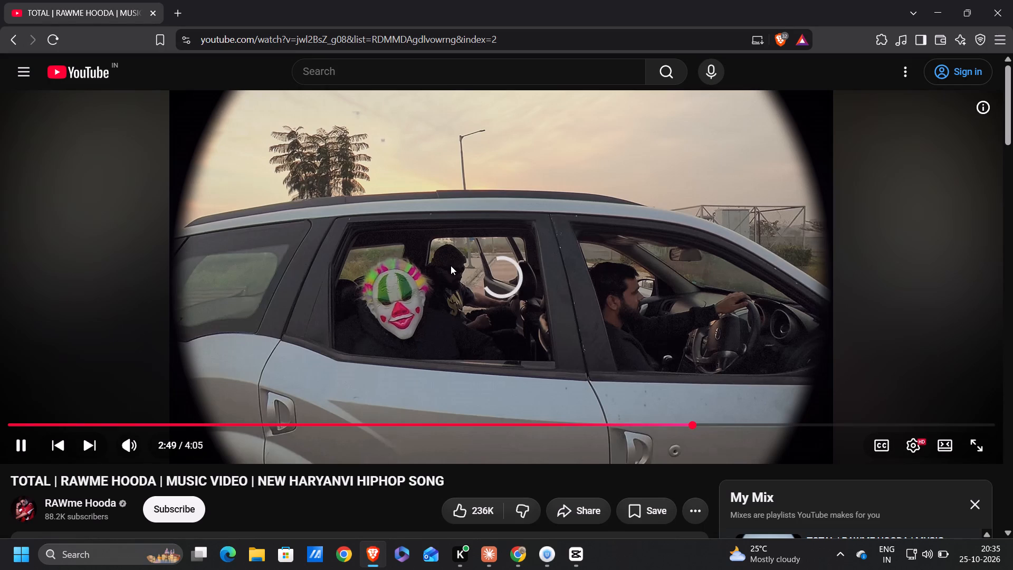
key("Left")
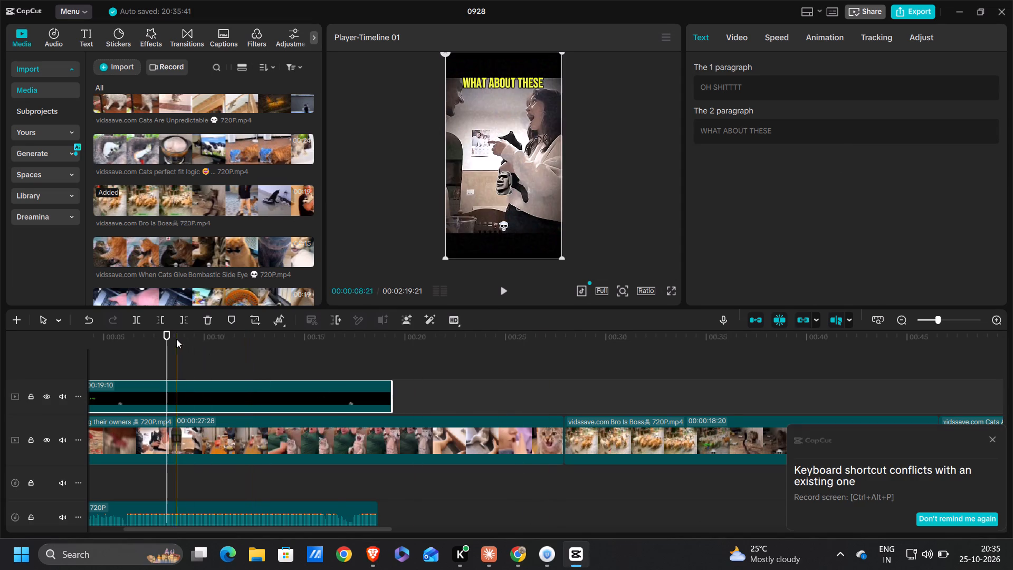
Crop the "Cats imitating their owners" clip at its upper and lower edges to remove the black bars.
left_click_drag(166, 339, 239, 361)
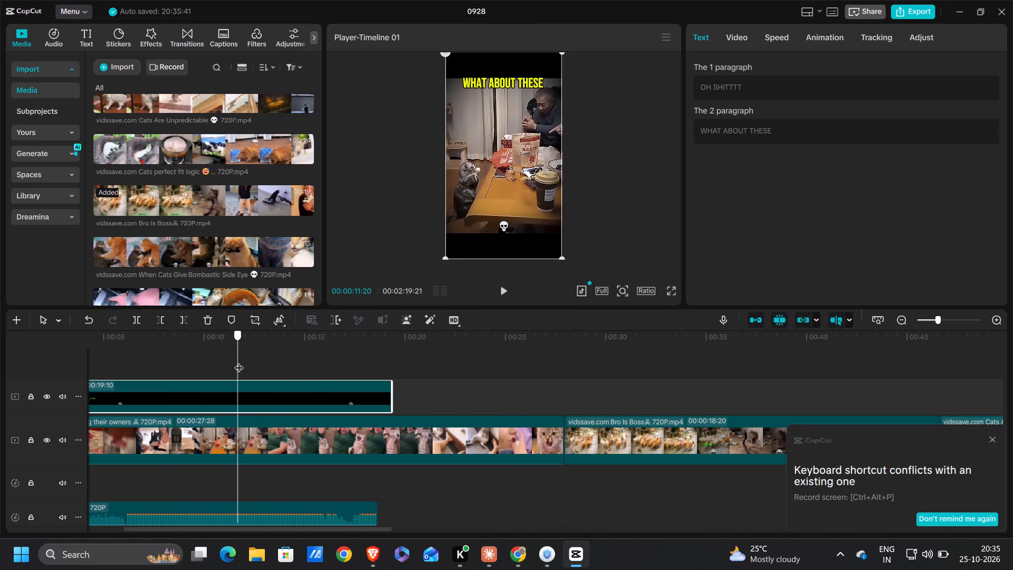
left_click_drag(239, 361, 262, 378)
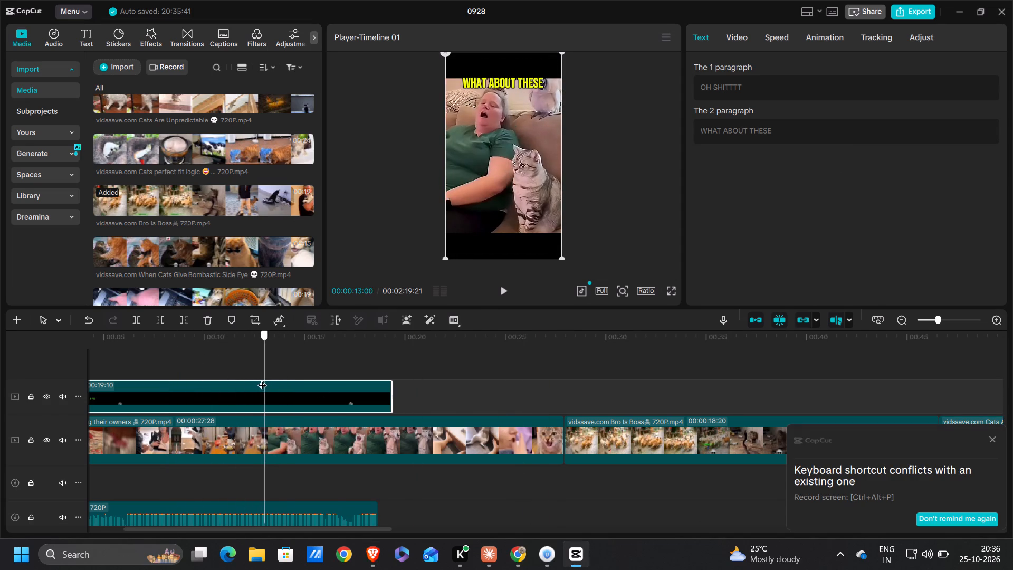
left_click_drag(262, 378, 249, 379)
left_click(253, 473)
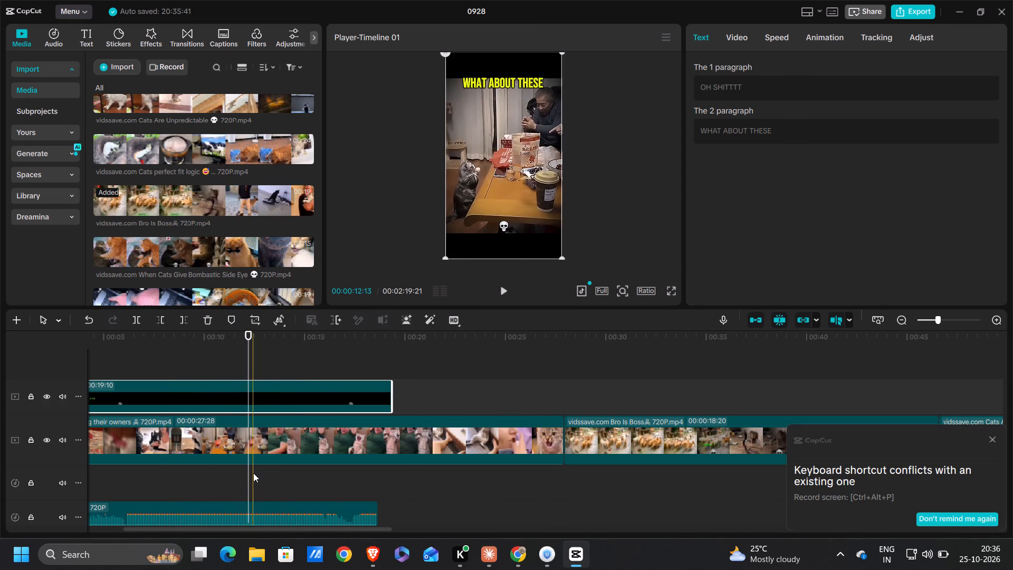
left_click(262, 453)
left_click(255, 324)
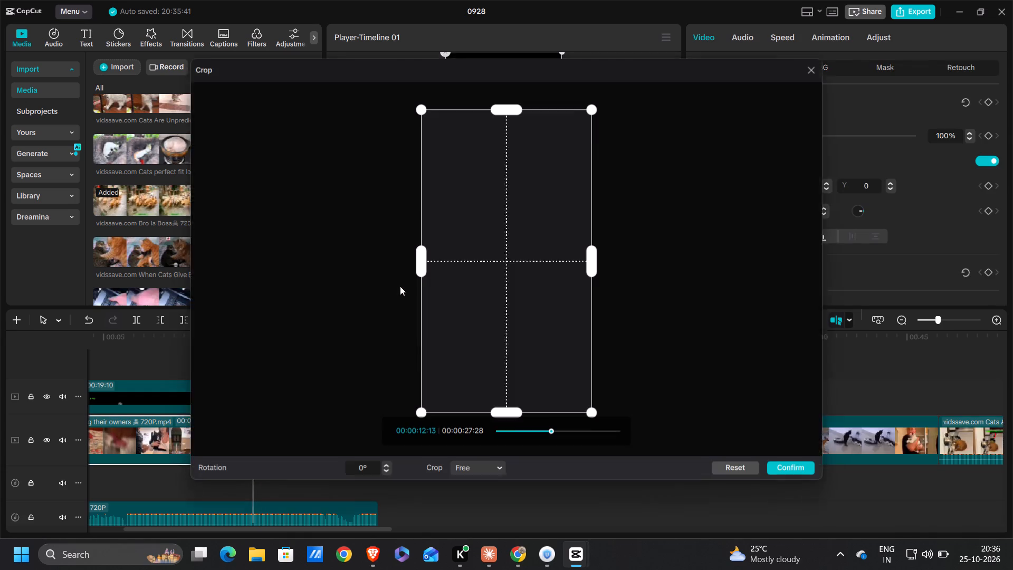
left_click_drag(509, 110, 512, 157)
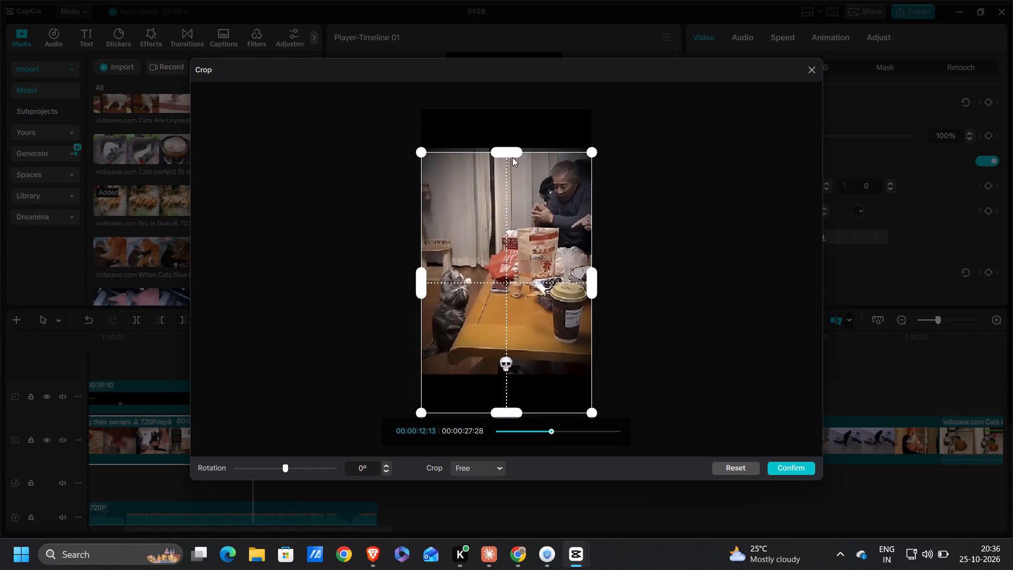
left_click_drag(512, 157, 517, 147)
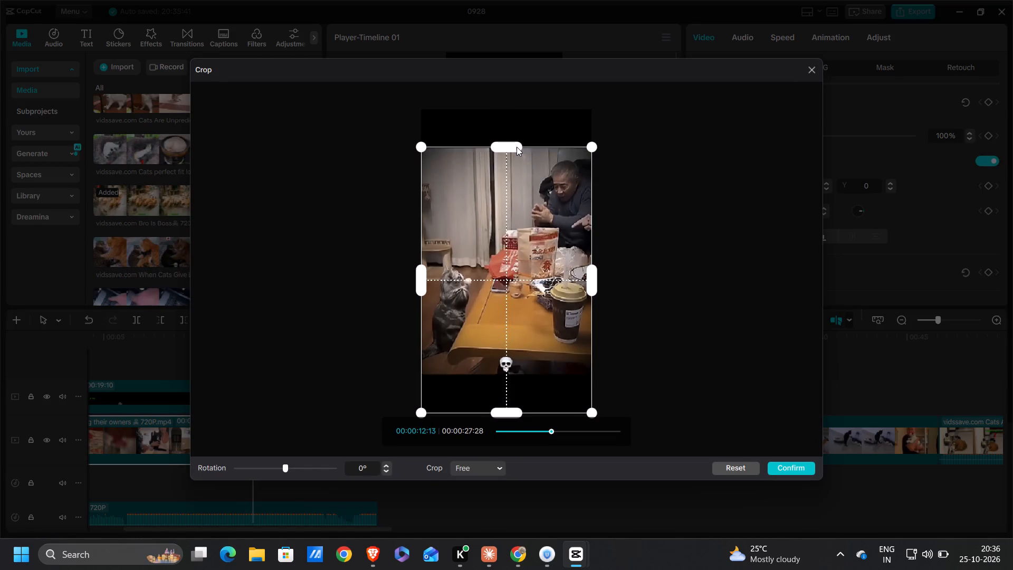
left_click_drag(517, 147, 517, 147)
left_click_drag(515, 410, 538, 371)
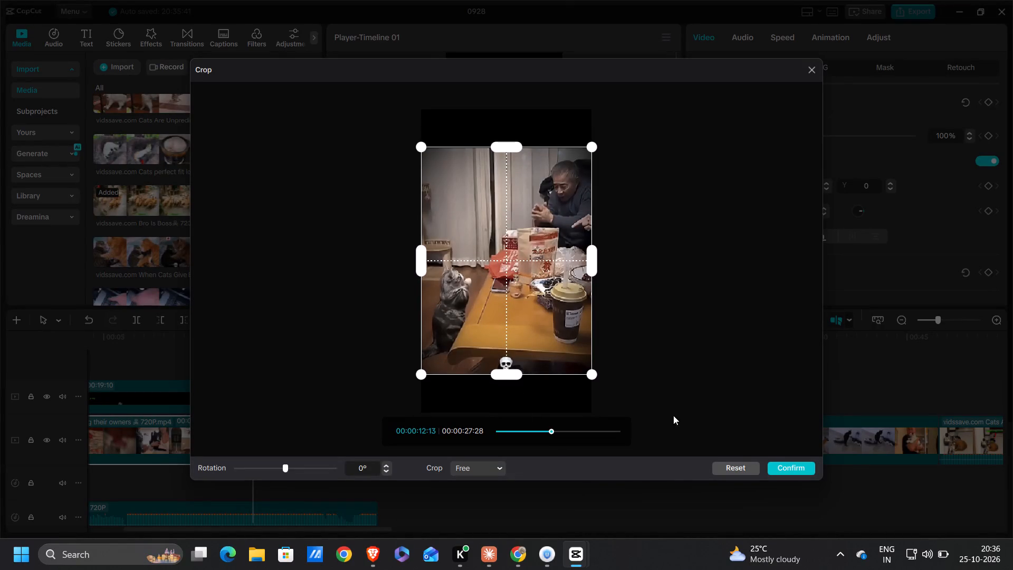
left_click(782, 464)
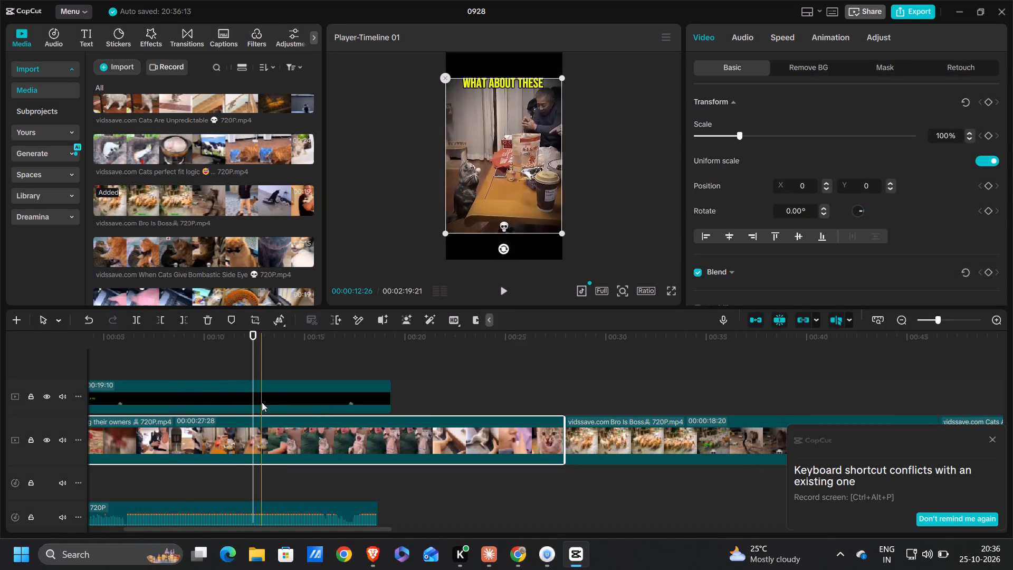
Move the text overlay compound clip along its track to start at about 00:32, clear of the "Cats imitating their owners" clip.
left_click_drag(274, 392, 923, 377)
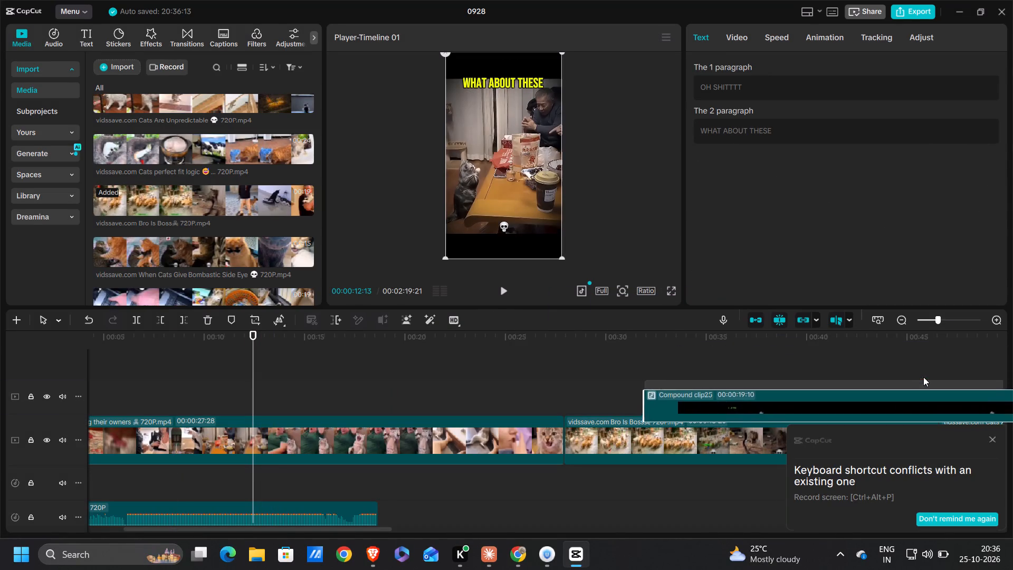
left_click_drag(923, 377, 924, 377)
Split the "Cats imitating their owners" clip at 00:00:12:28, where the scene of the woman in green begins.
scroll(263, 392, "down", 3, "ctrl")
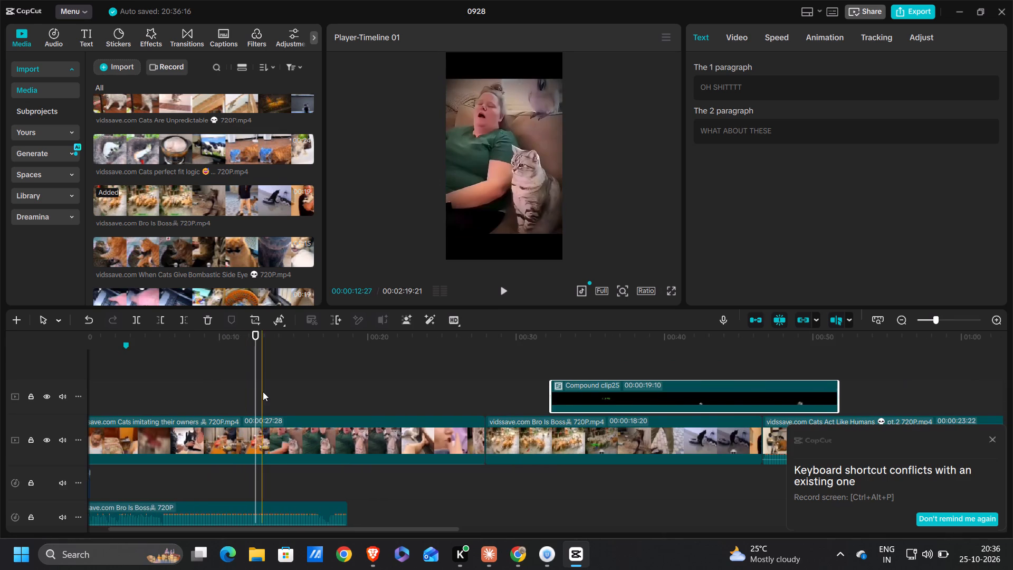
scroll(263, 392, "right", 1)
left_click_drag(255, 374, 258, 377)
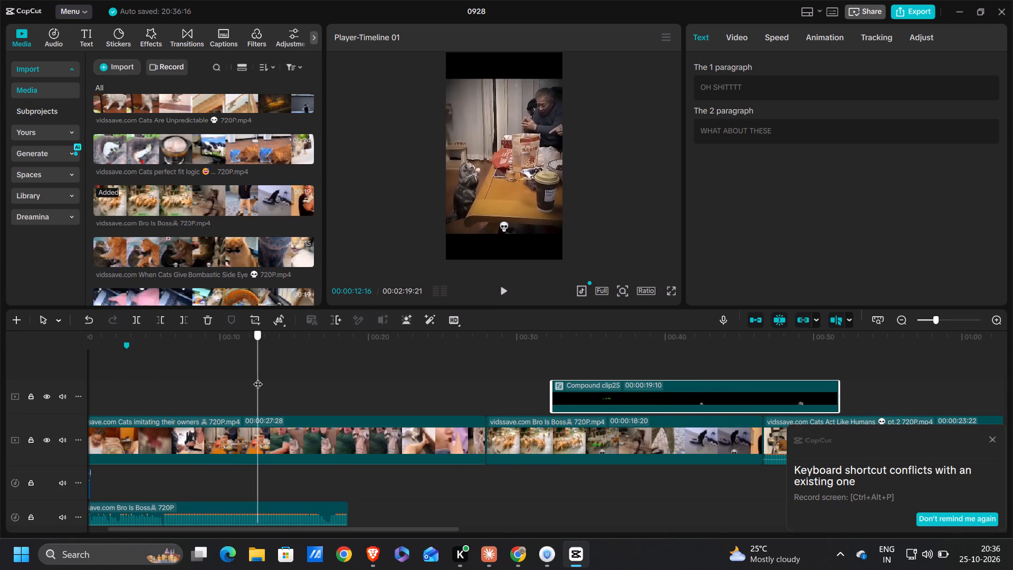
left_click_drag(258, 377, 261, 378)
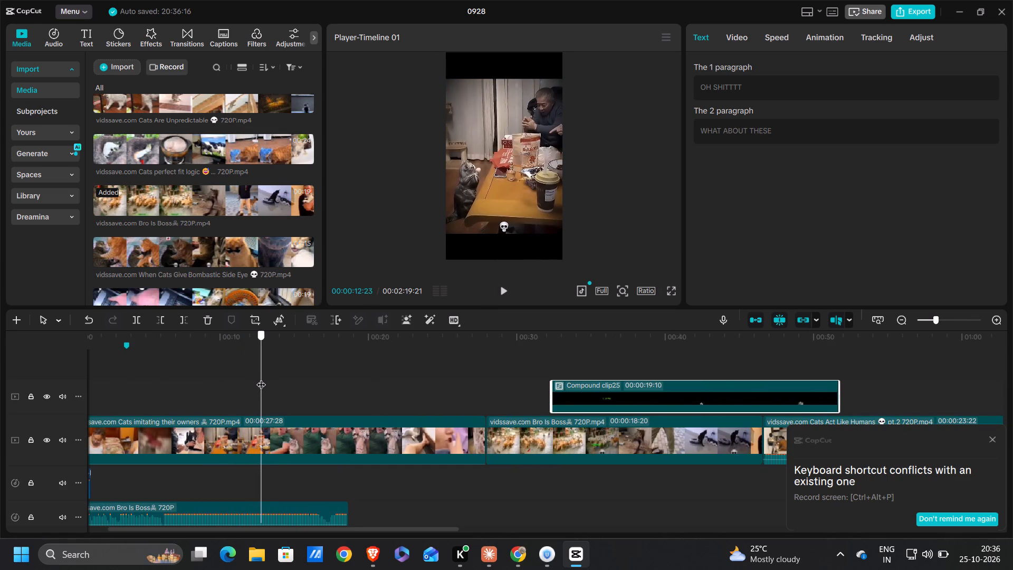
left_click_drag(261, 378, 264, 378)
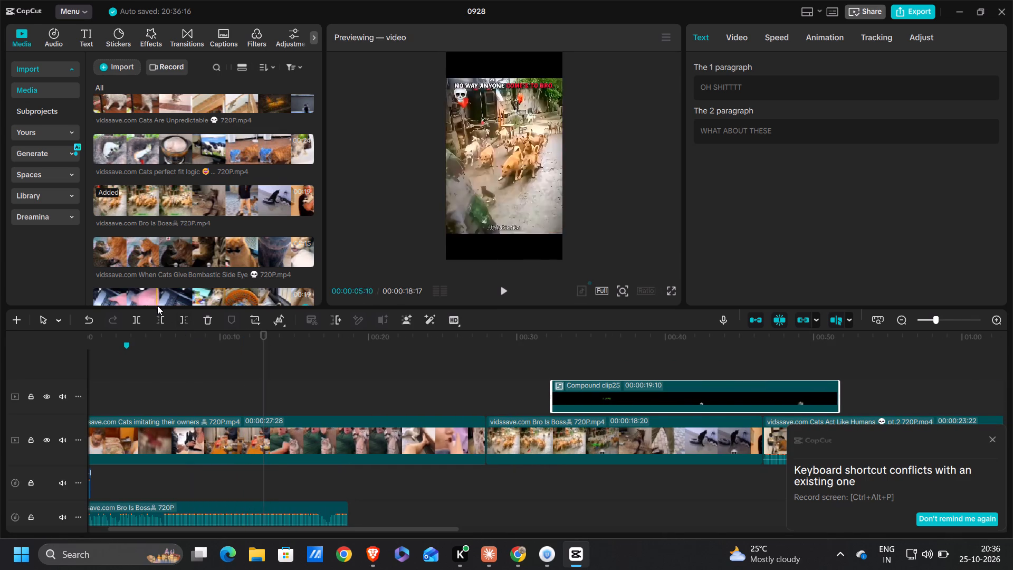
left_click(126, 323)
left_click(138, 318)
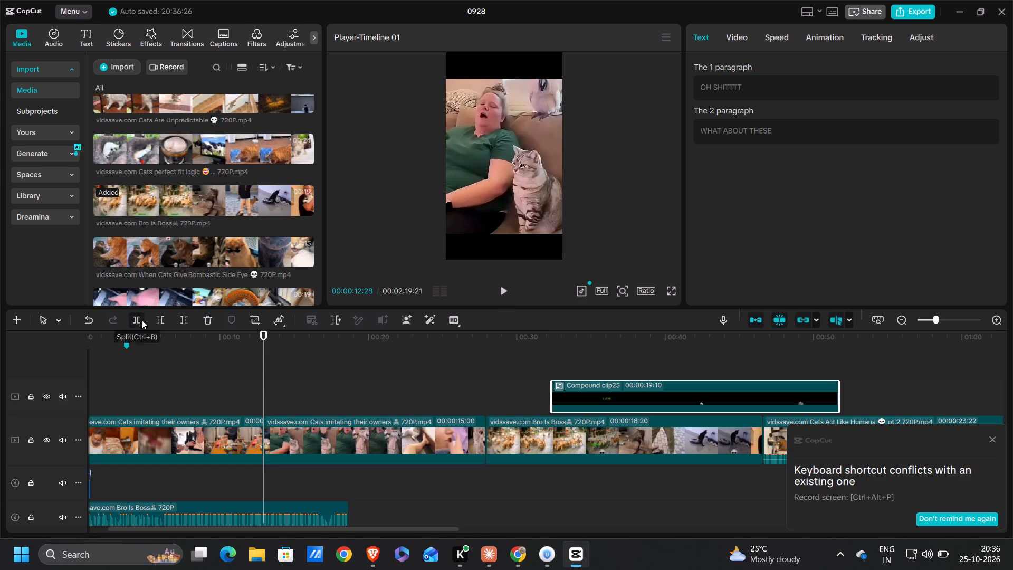
Split the woman-in-green portion of the clip at 00:00:18:20, level with the end of the "Bro Is Boss" audio.
left_click_drag(268, 367, 297, 370)
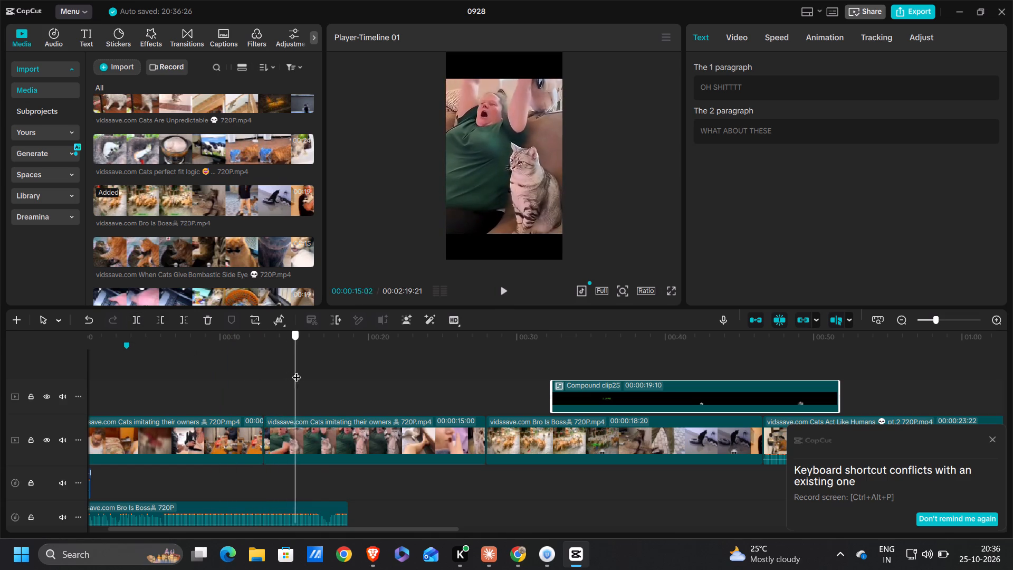
left_click_drag(297, 370, 352, 373)
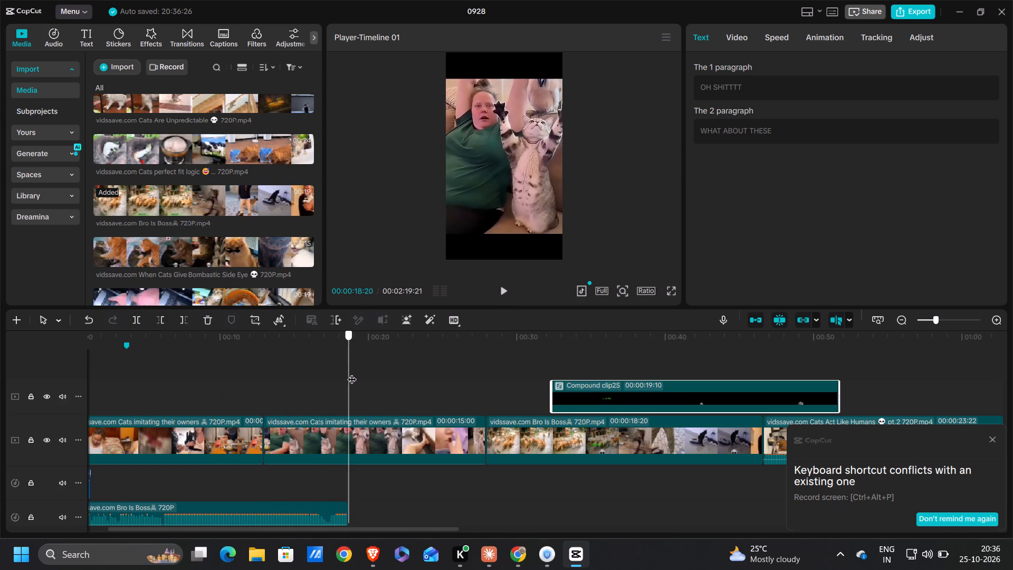
left_click_drag(352, 373, 349, 373)
left_click(142, 317)
Move the split-off woman-in-green segment to the very start of the main track.
left_click_drag(309, 435, 45, 421)
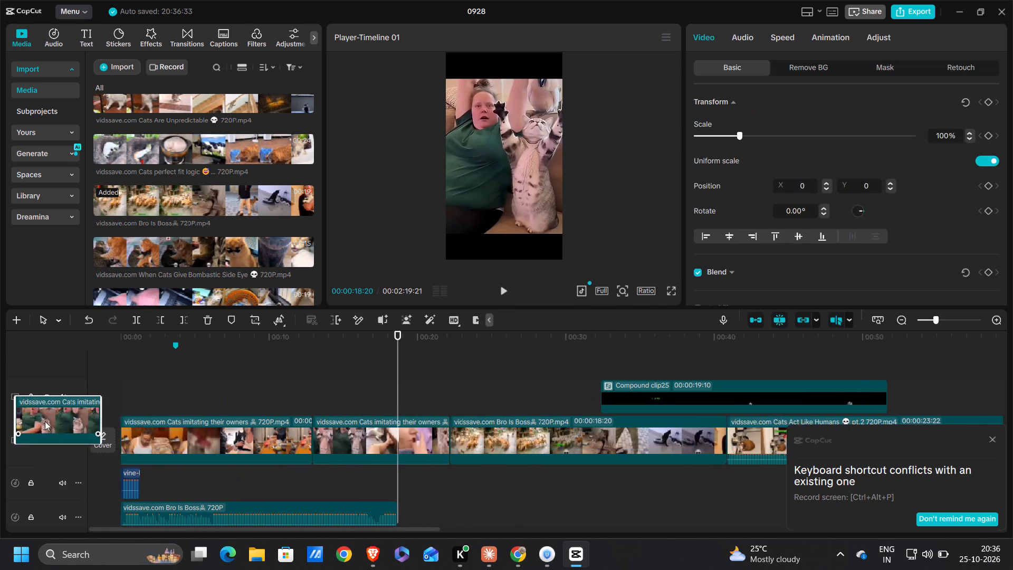
left_click_drag(45, 421, 173, 424)
Examine the scenes and the captioned bedroom shot in the second main-track segment, and check its crop frame.
left_click(236, 407)
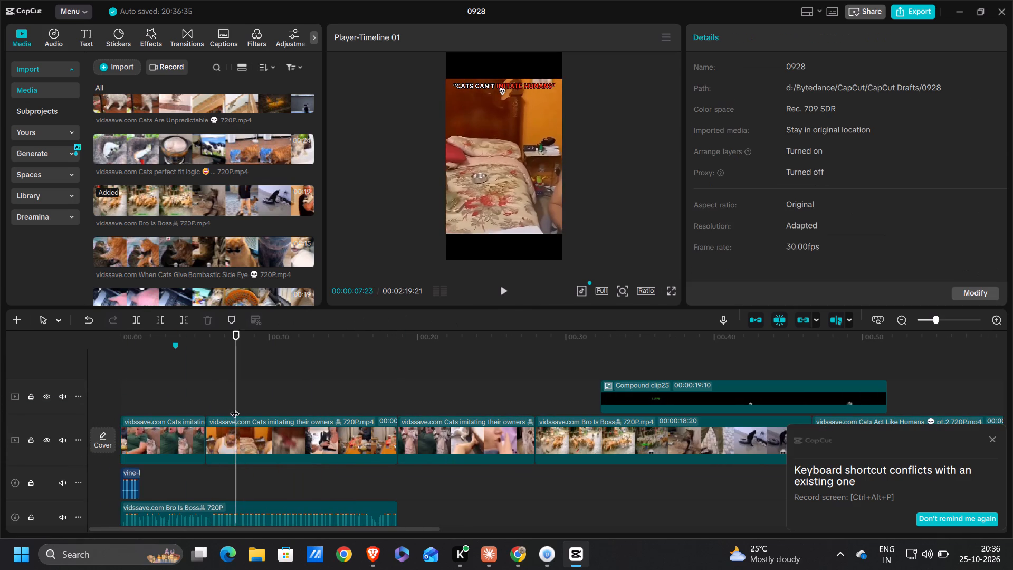
left_click_drag(234, 407, 231, 402)
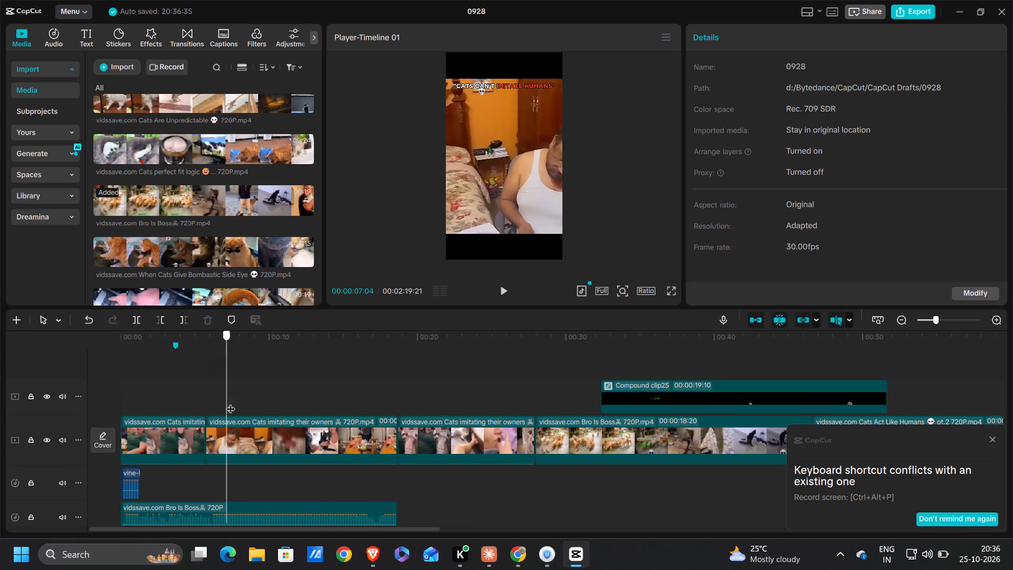
left_click_drag(231, 402, 254, 404)
left_click_drag(254, 404, 320, 414)
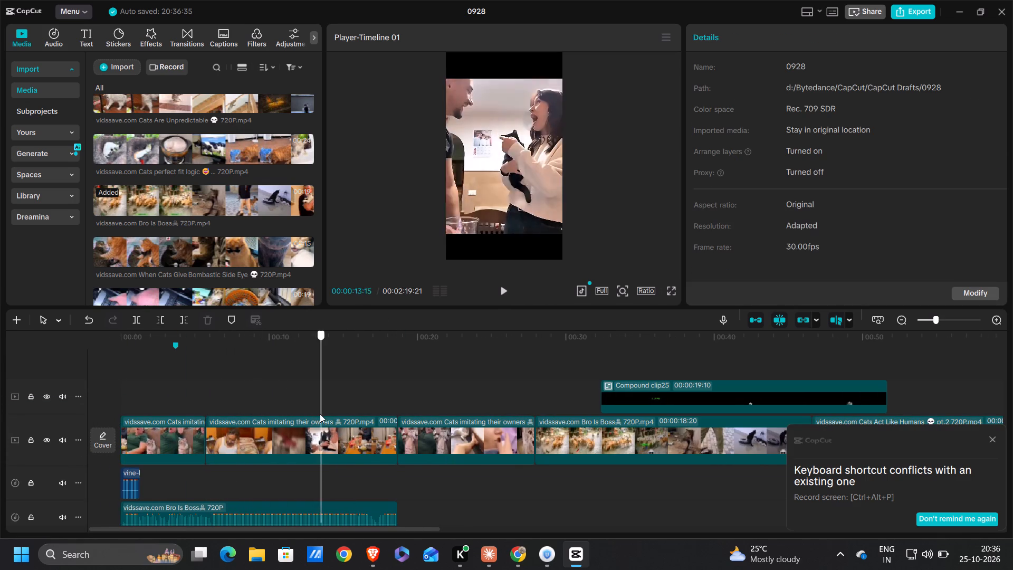
left_click_drag(320, 414, 262, 417)
left_click(272, 457)
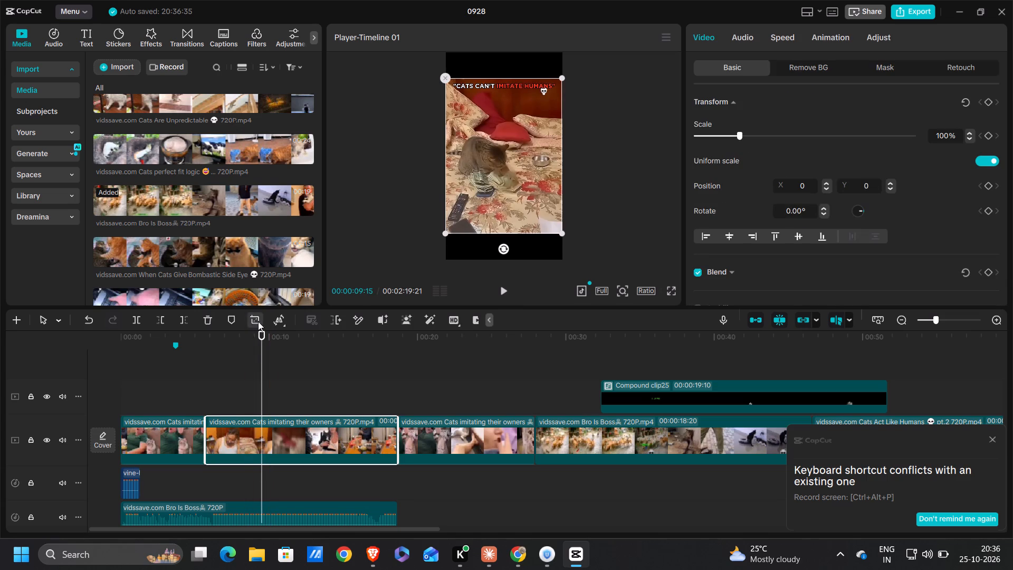
left_click(257, 321)
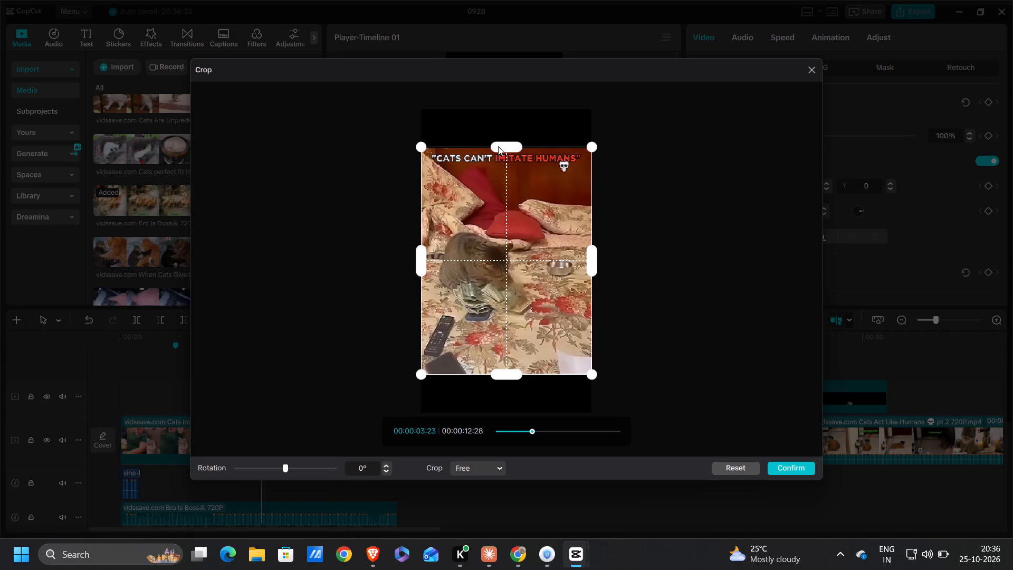
left_click(783, 468)
Trim away the beginning of the second segment up to 00:00:11:05, so it starts at the couple holding the black cat.
left_click_drag(261, 360, 324, 370)
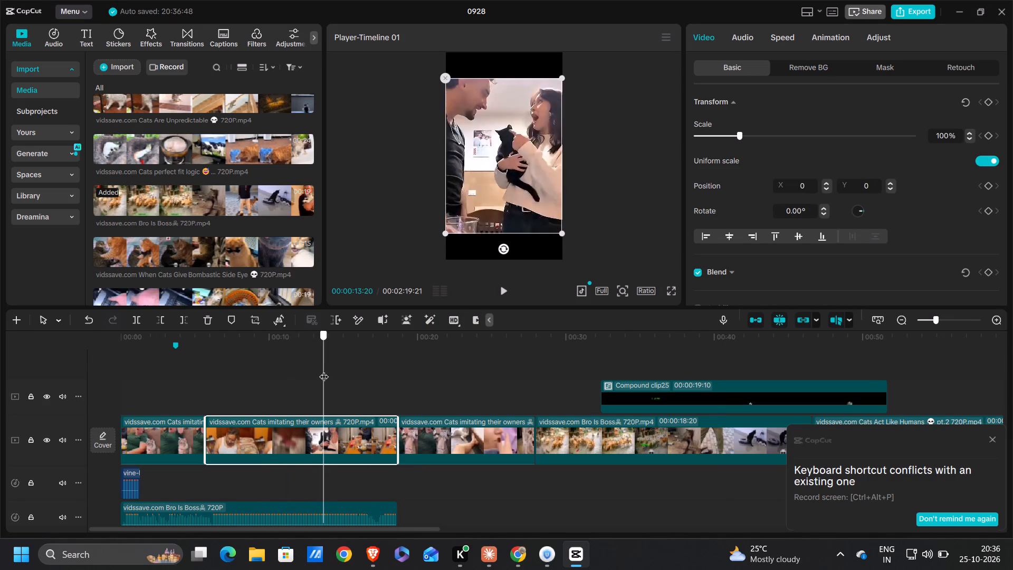
left_click_drag(324, 370, 294, 369)
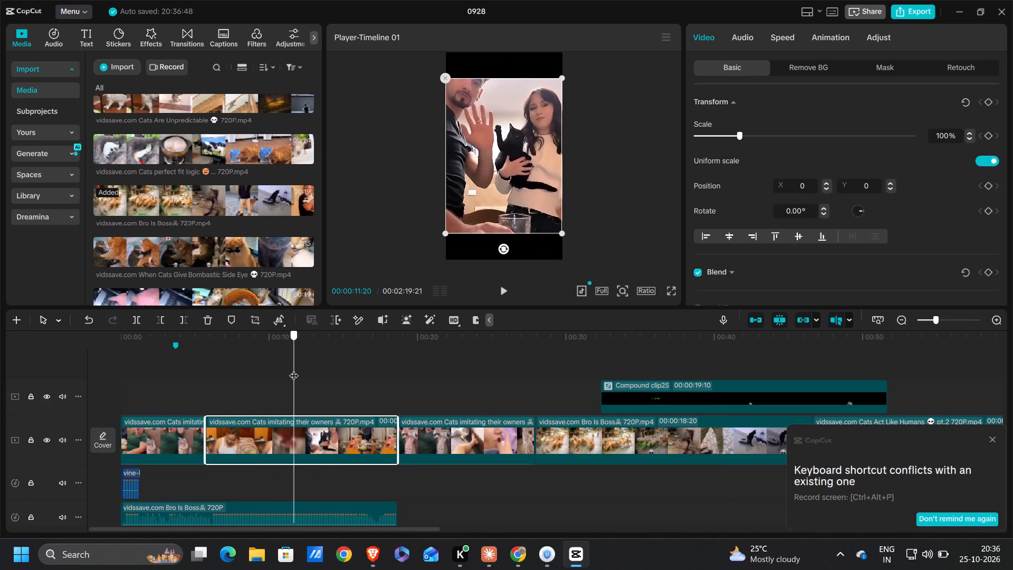
left_click_drag(294, 369, 286, 367)
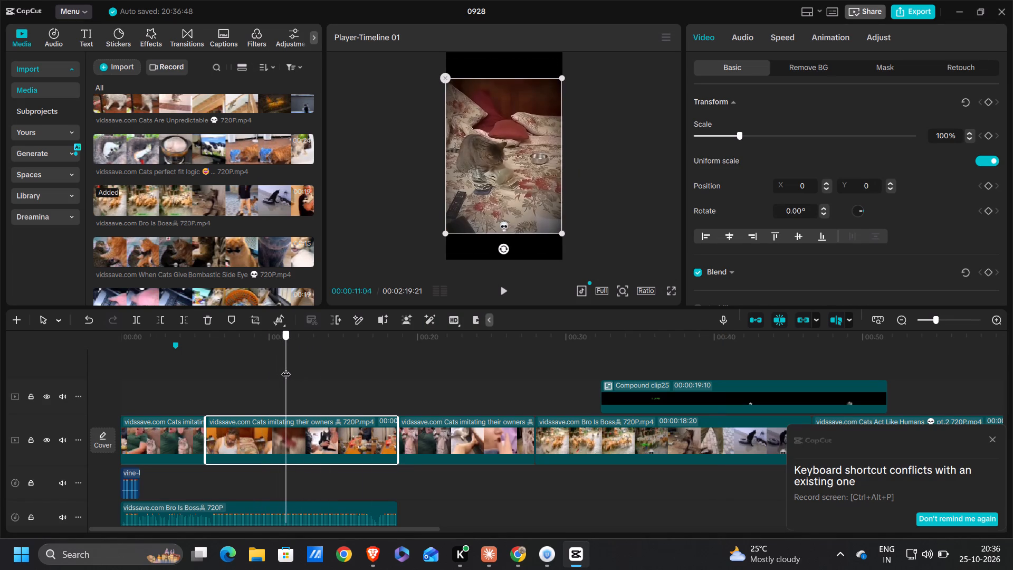
left_click_drag(286, 367, 283, 369)
key("Right")
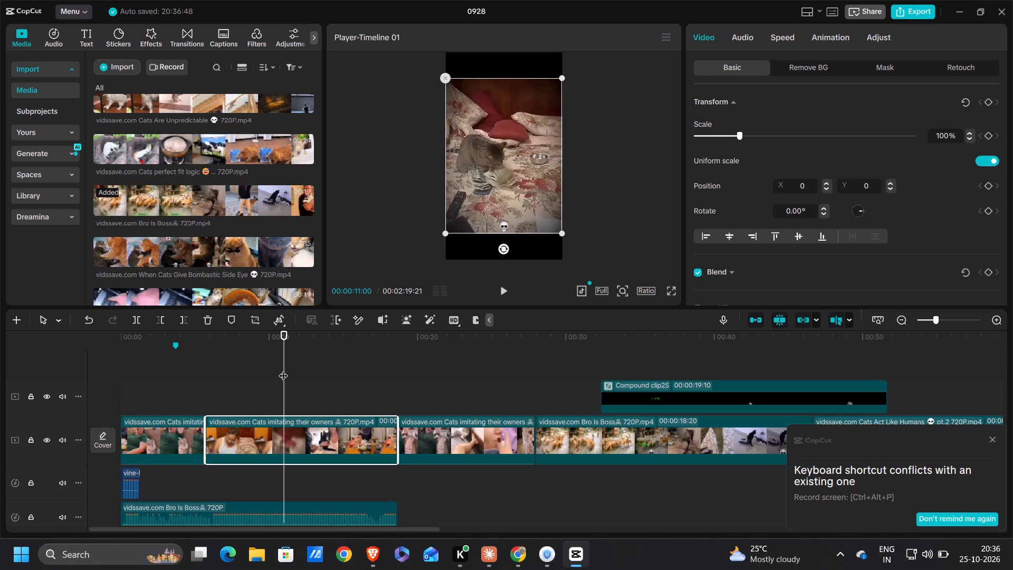
key("Right")
key("Right")
key("Right")
key("Right")
key("Right")
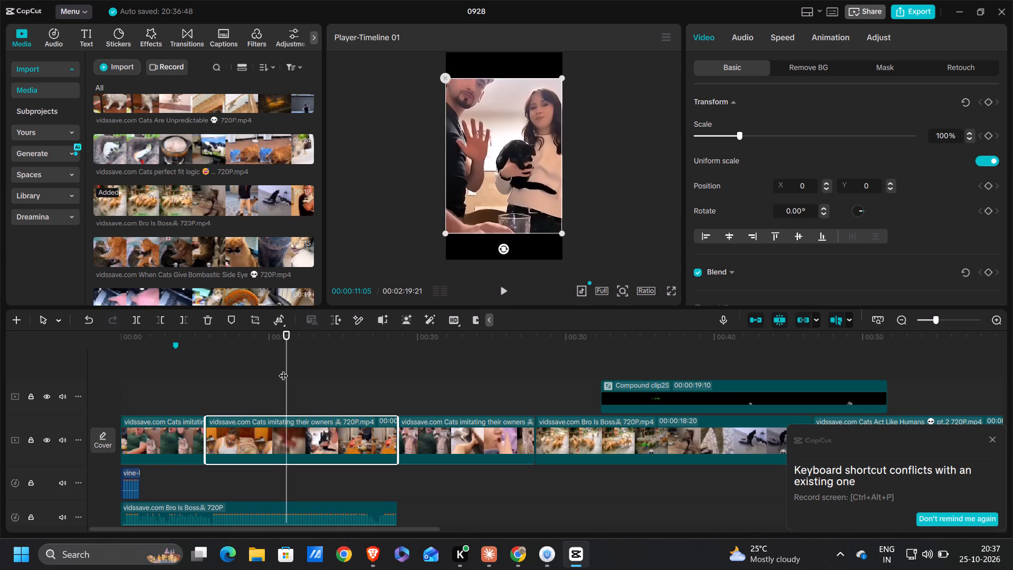
key("Left")
key("Right")
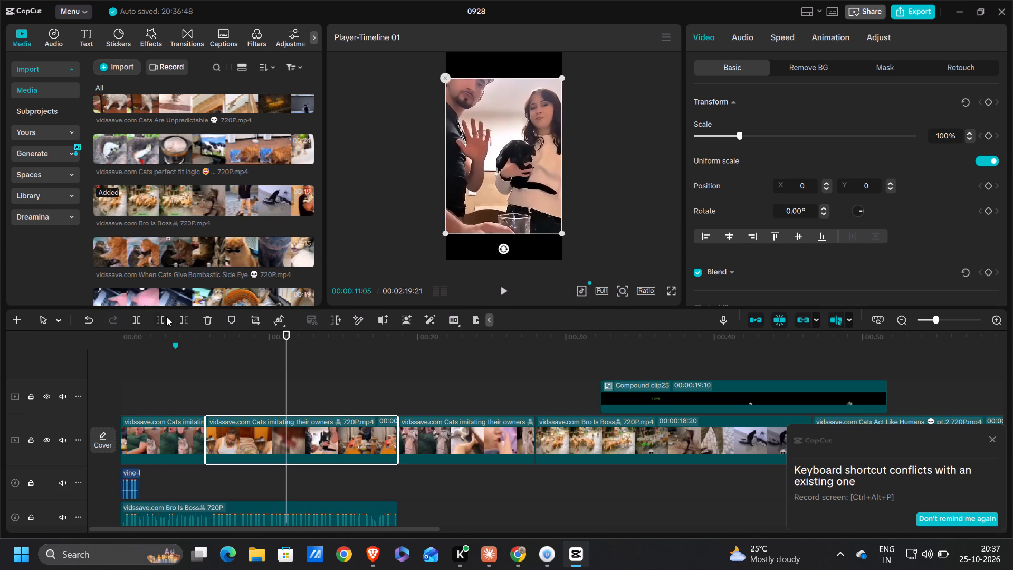
left_click(165, 317)
Split the second main-track segment at 00:00:08:03, just after the shot of the couple with the black cat ends.
left_click(204, 379)
left_click_drag(204, 379, 236, 385)
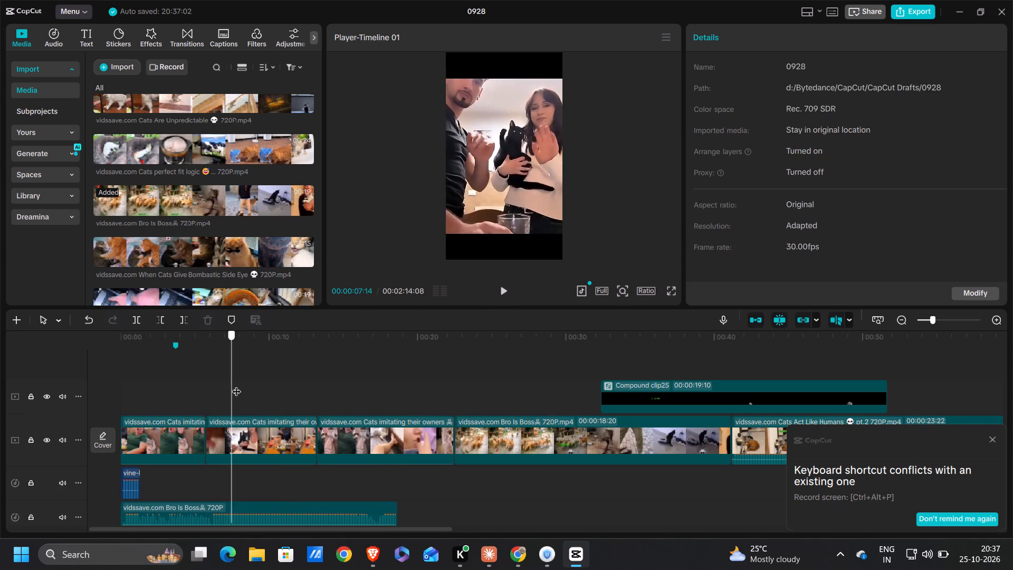
left_click_drag(236, 385, 251, 391)
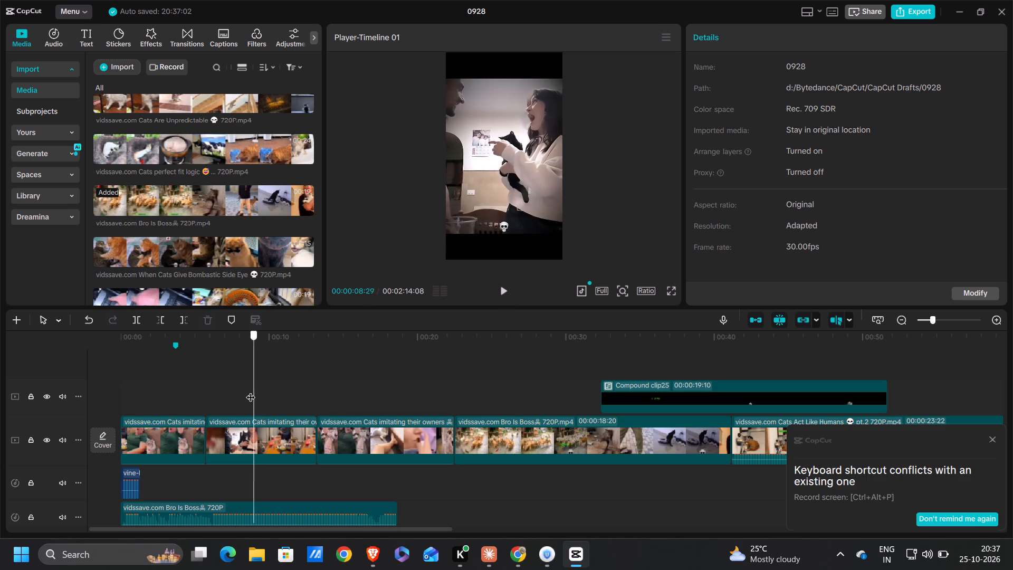
left_click_drag(251, 391, 243, 388)
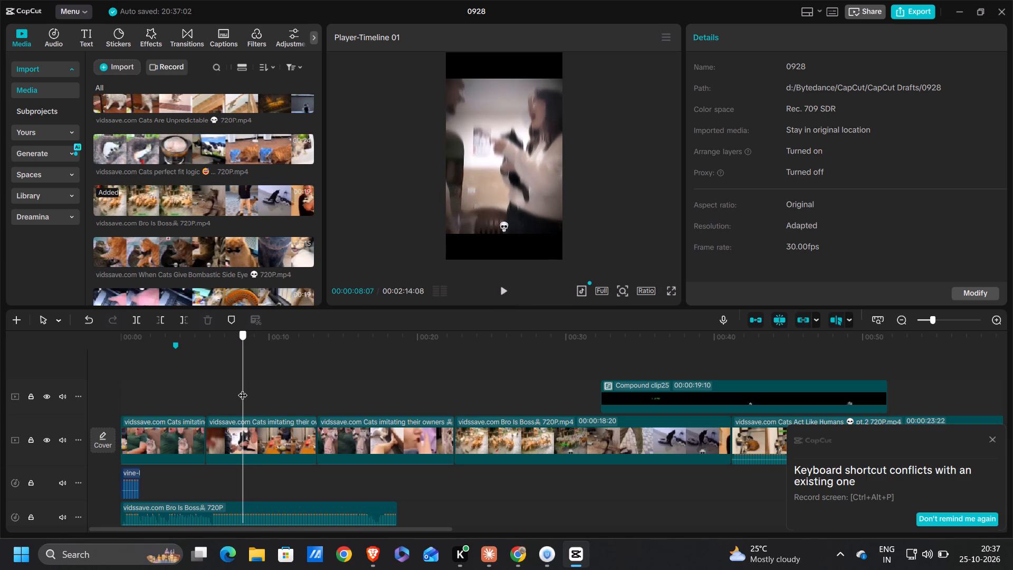
left_click_drag(243, 388, 242, 388)
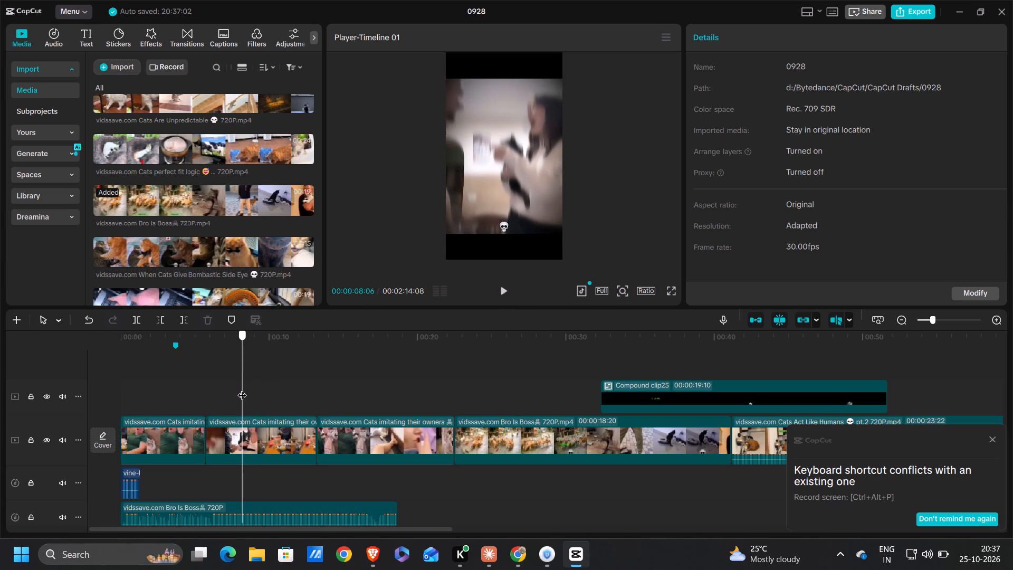
left_click_drag(242, 388, 240, 387)
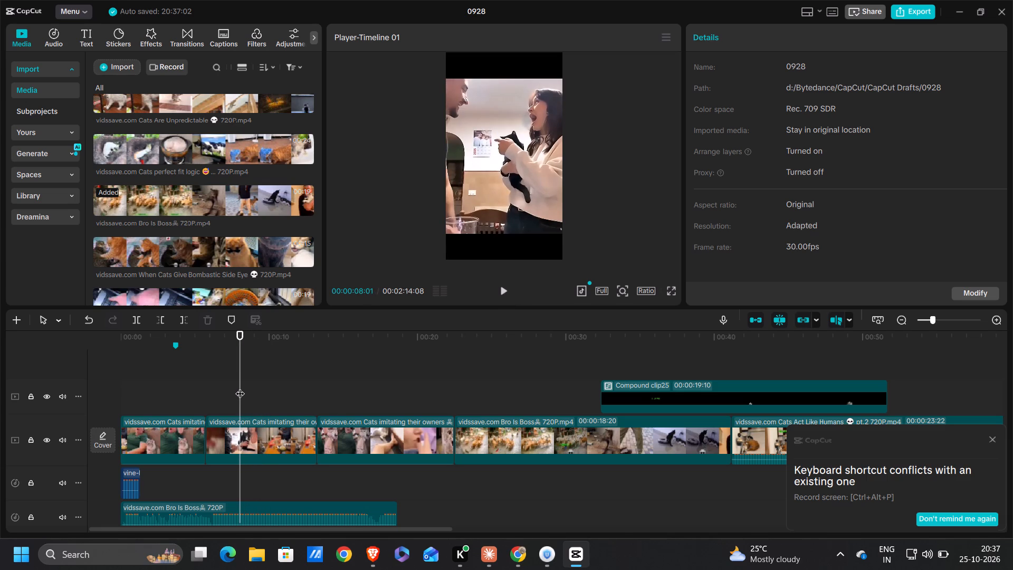
key("Right")
key("Right")
key("Right")
key("Left")
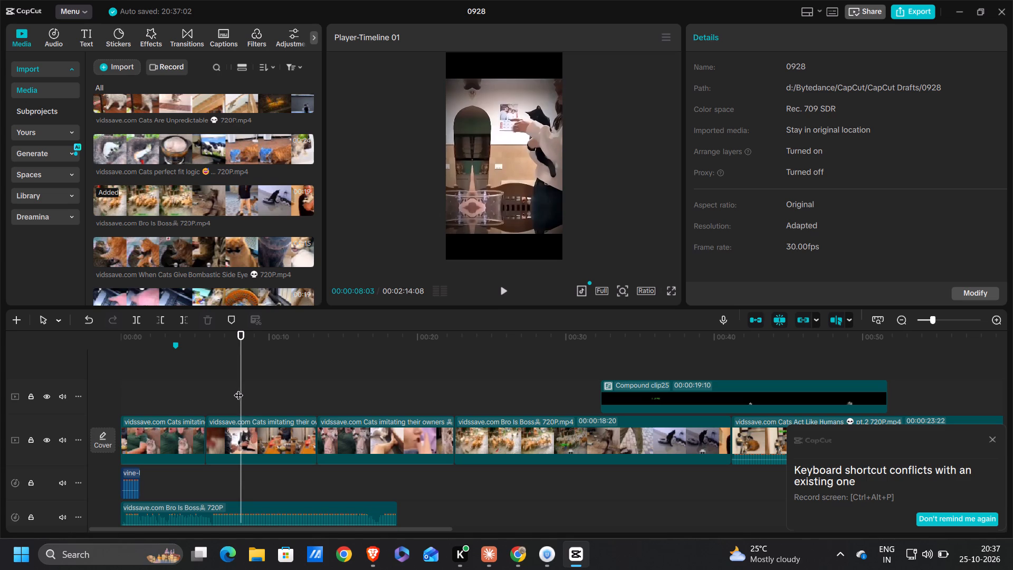
left_click(139, 324)
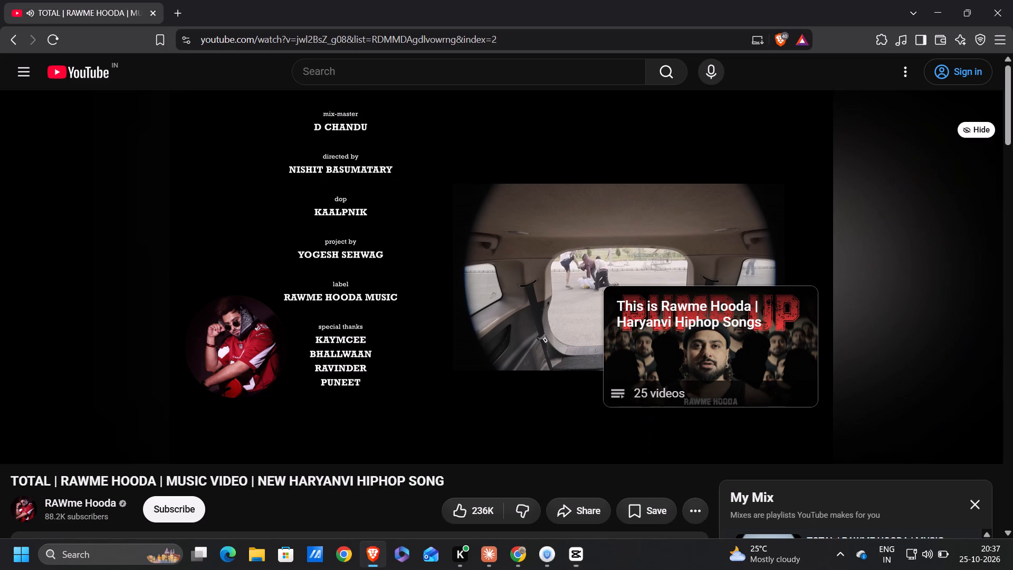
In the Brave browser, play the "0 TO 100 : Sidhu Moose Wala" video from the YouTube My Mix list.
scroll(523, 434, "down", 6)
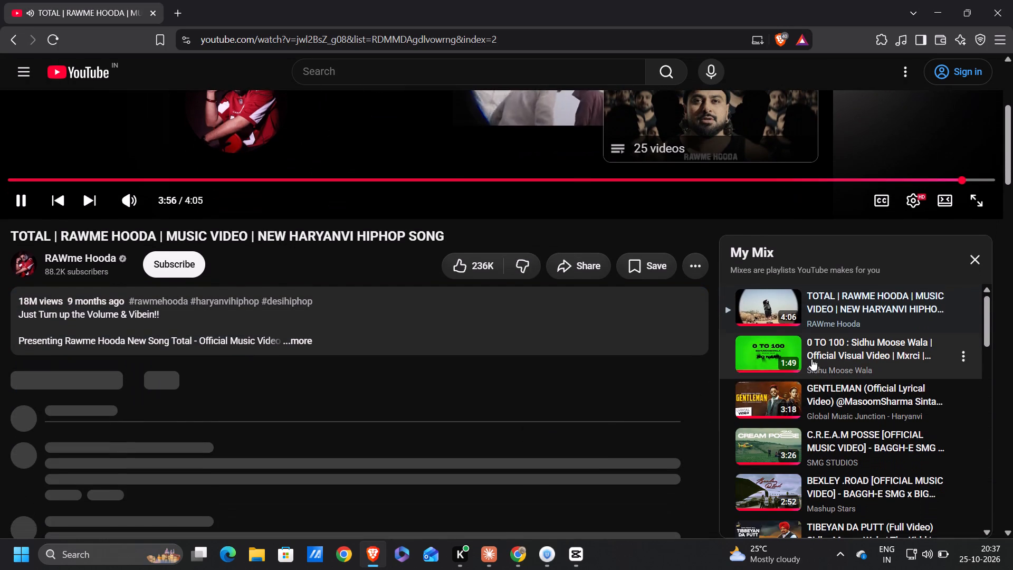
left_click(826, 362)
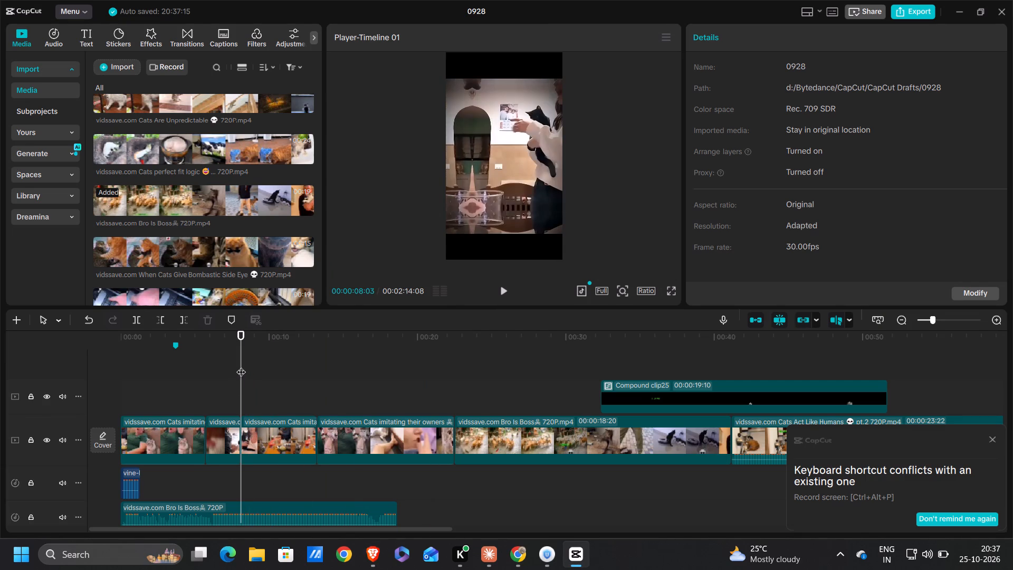
Trim away the beginning of the third segment up to 00:00:09:18, so it starts in the man-and-cat table scene.
left_click_drag(242, 365, 262, 366)
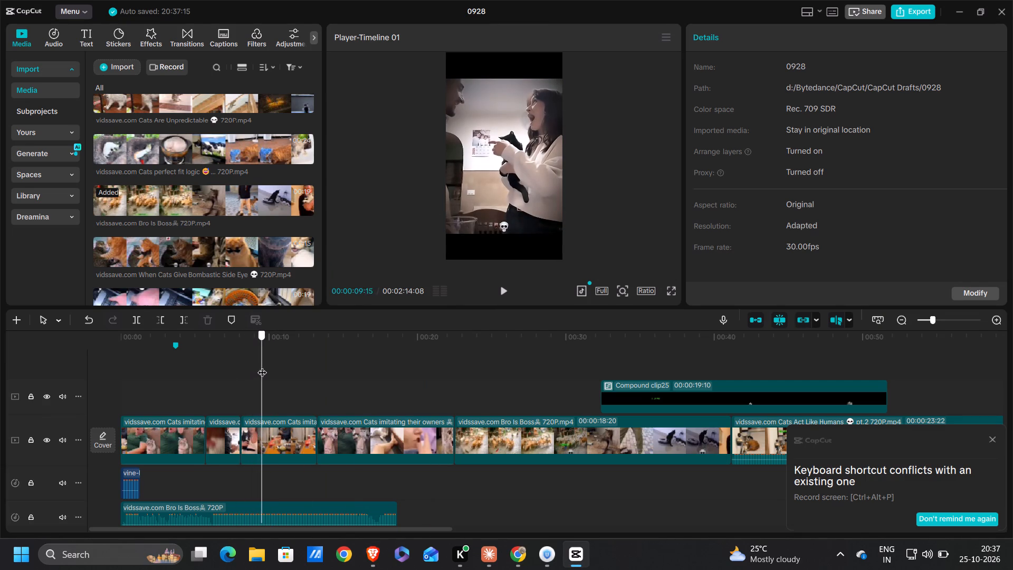
left_click_drag(262, 366, 258, 366)
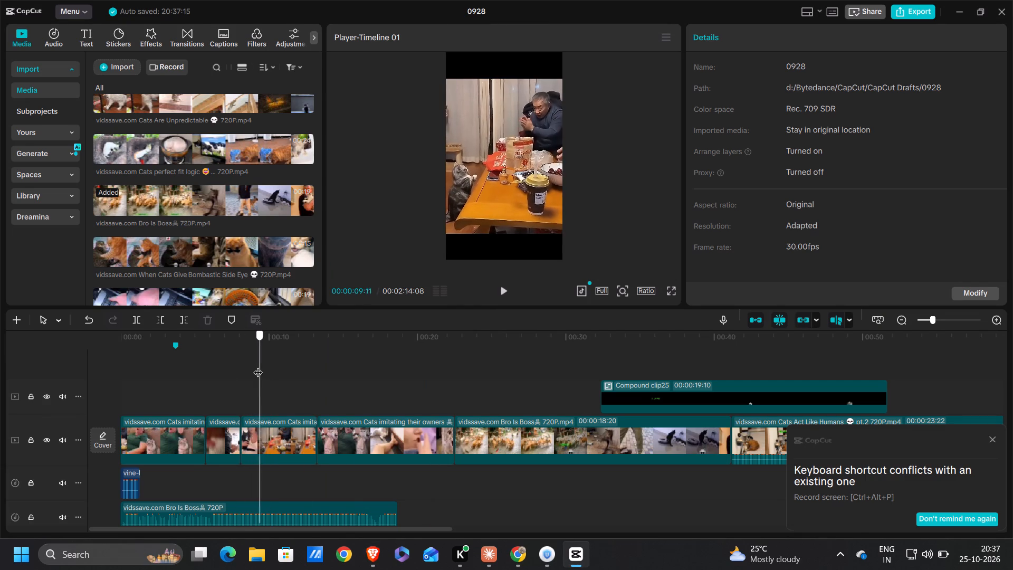
left_click_drag(258, 366, 265, 367)
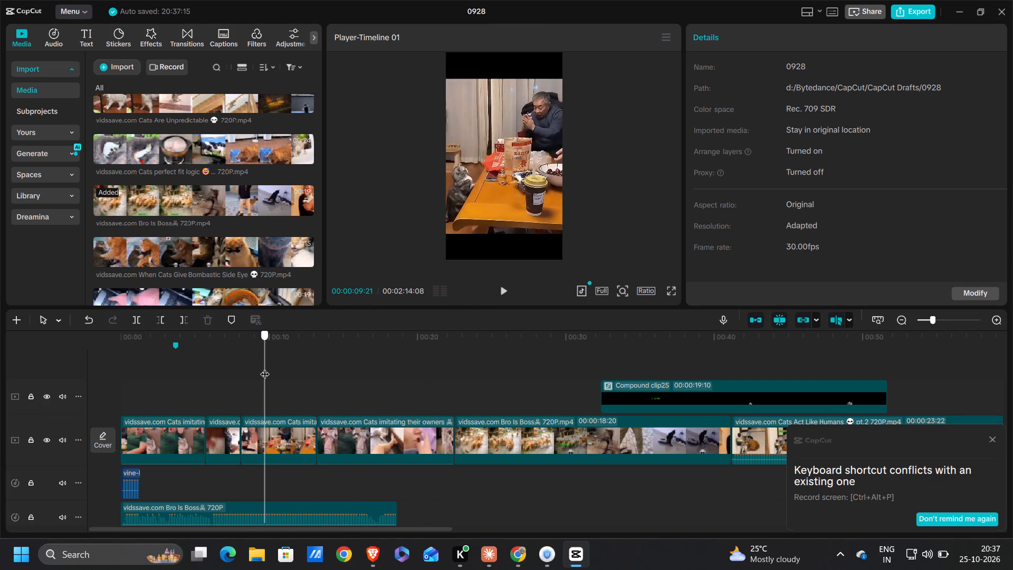
left_click_drag(265, 367, 260, 367)
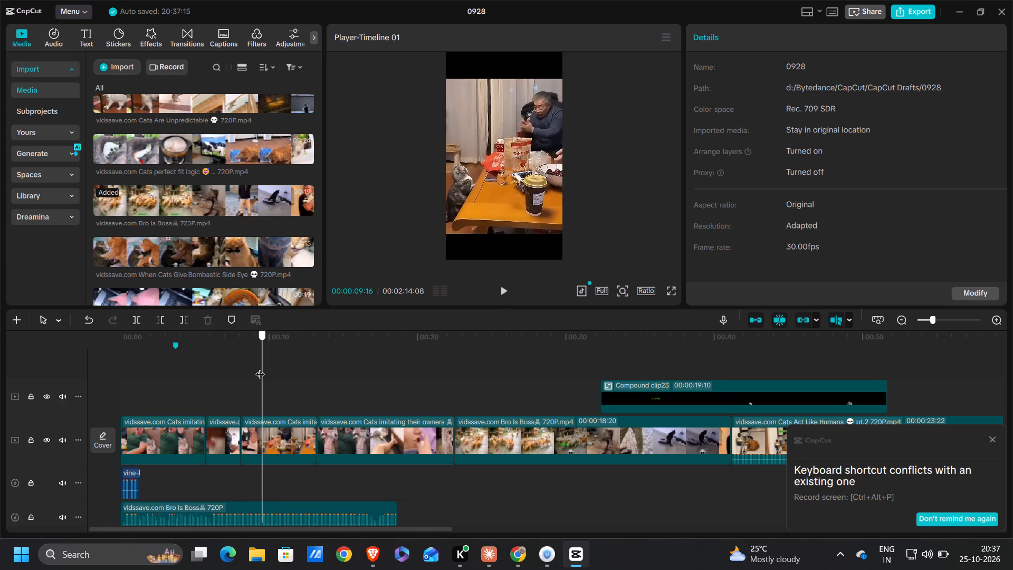
left_click_drag(260, 367, 264, 367)
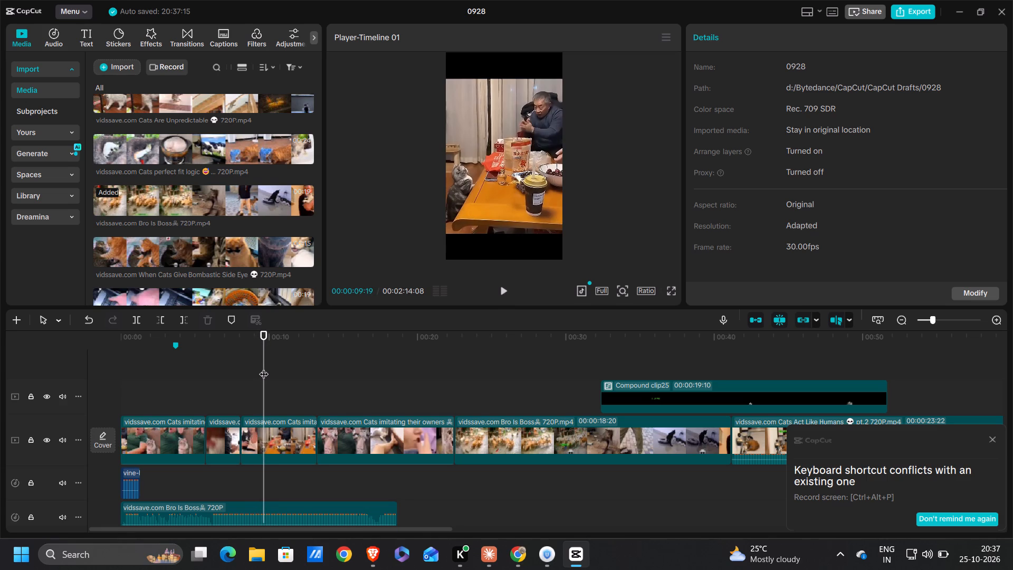
key("Left")
key("Left")
key("Left")
key("Right")
key("Right")
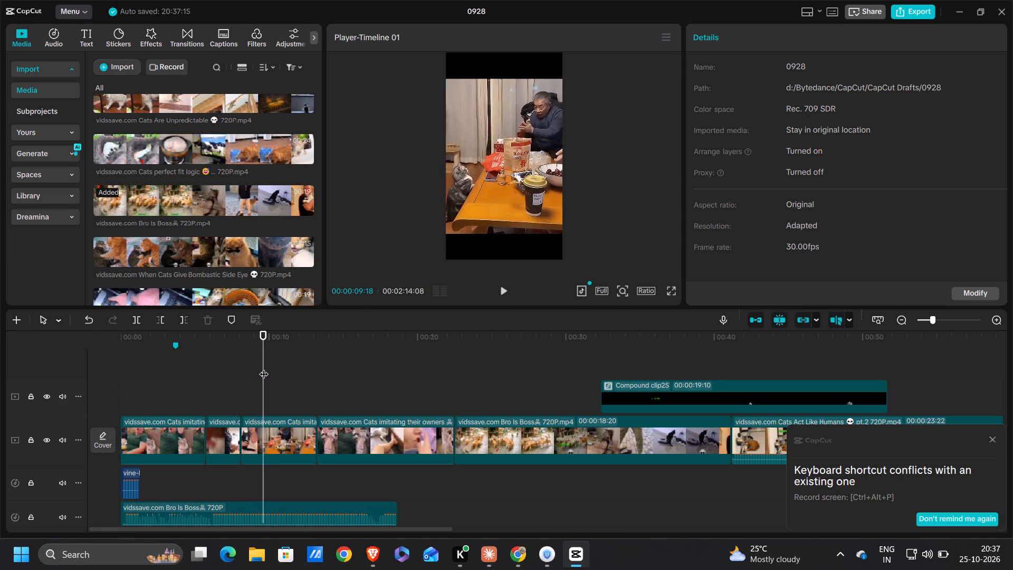
key("Left")
key("Right")
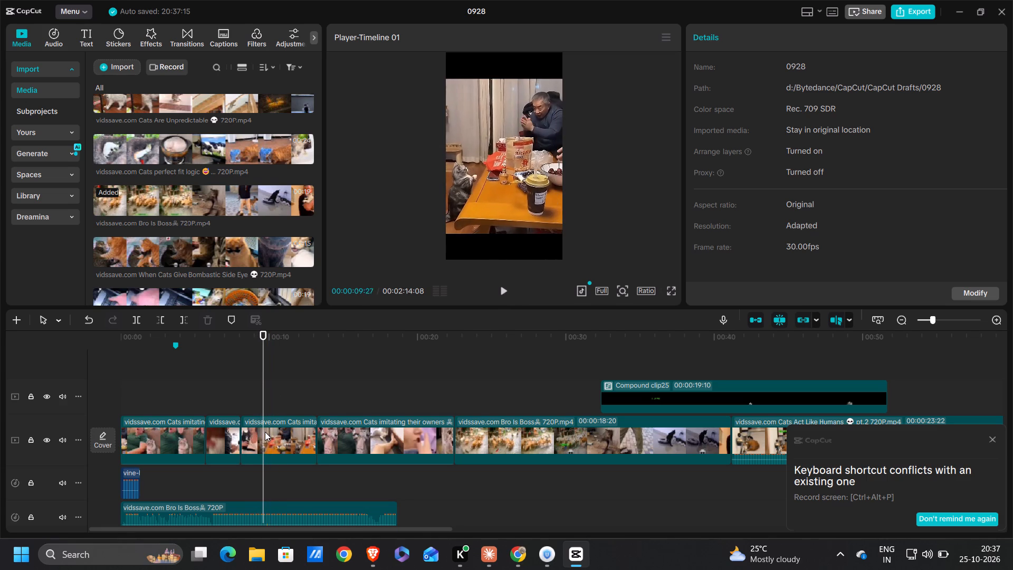
left_click(264, 433)
left_click(163, 319)
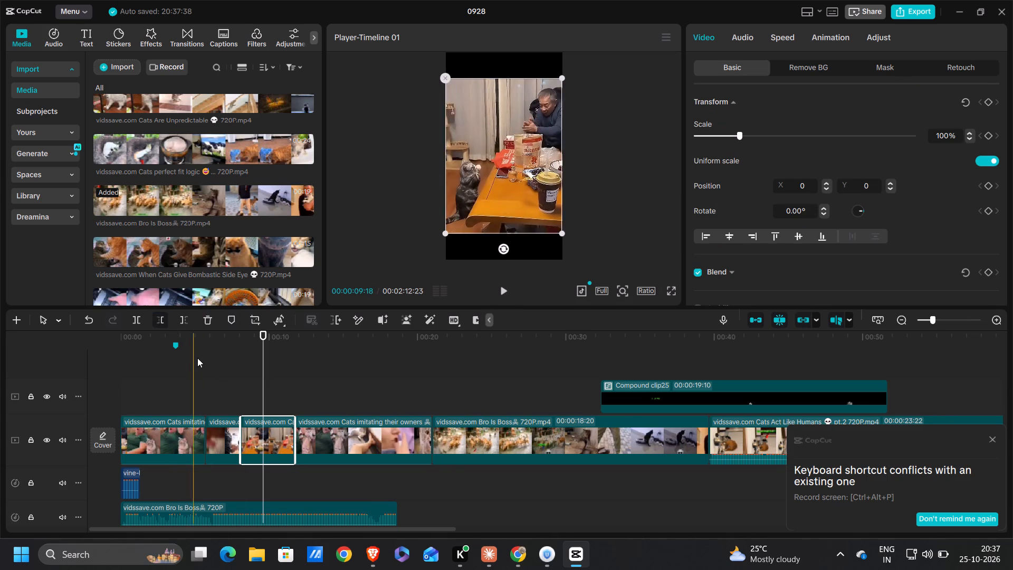
Split the man-and-cat table segment at 00:00:10:06, just before its blurred skull effect begins.
left_click(242, 402)
left_click_drag(242, 402, 256, 407)
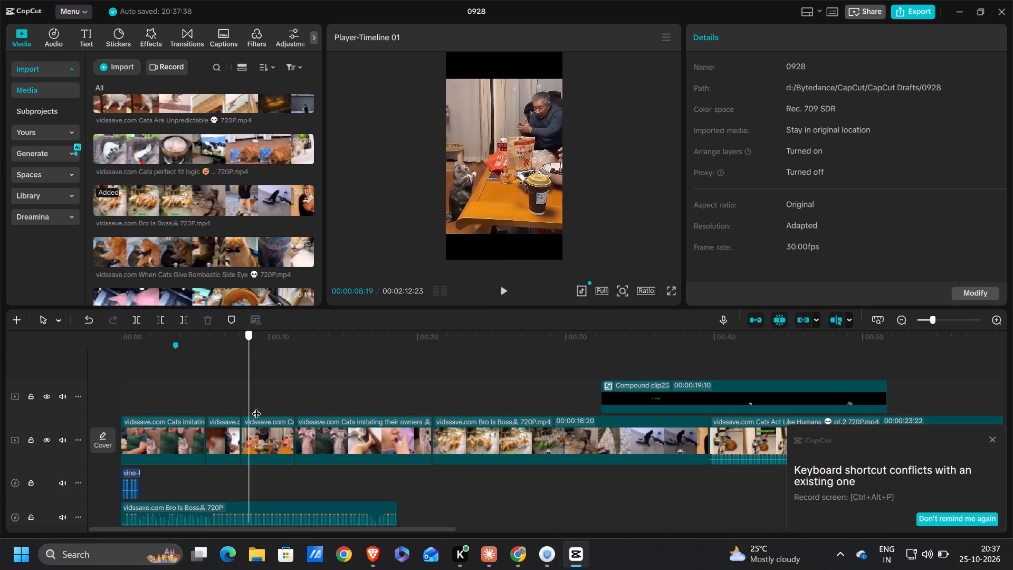
left_click_drag(256, 407, 272, 412)
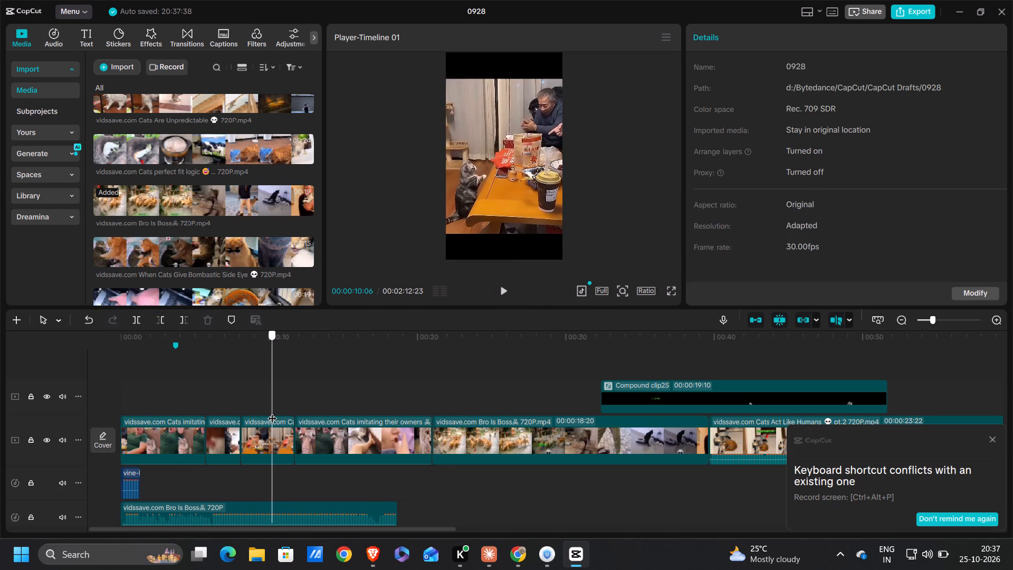
left_click_drag(272, 412, 273, 411)
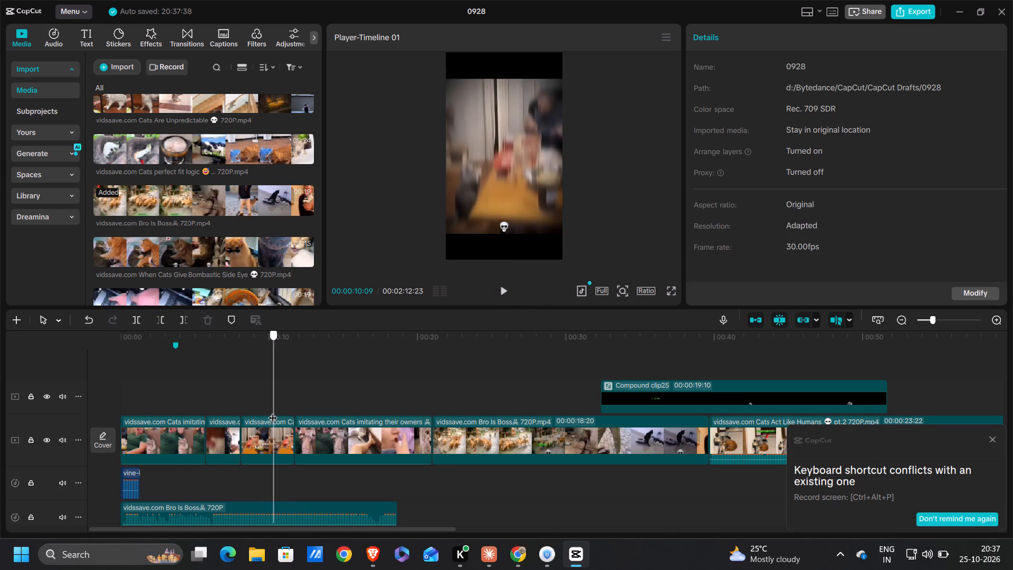
left_click_drag(273, 411, 275, 412)
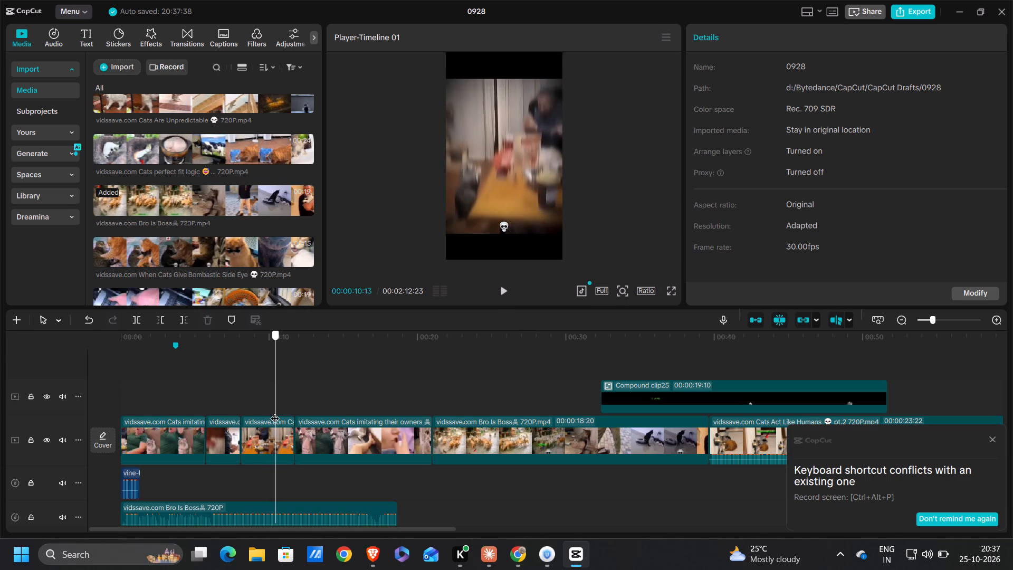
left_click_drag(275, 412, 272, 411)
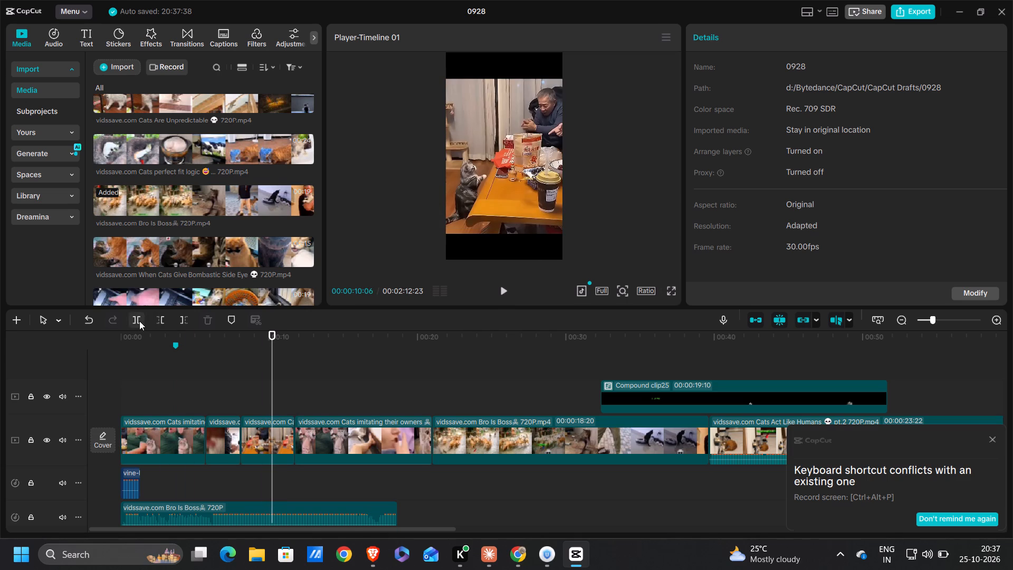
left_click(139, 321)
Delete the short split-off piece containing the table scene's skull effect.
left_click_drag(272, 368, 280, 372)
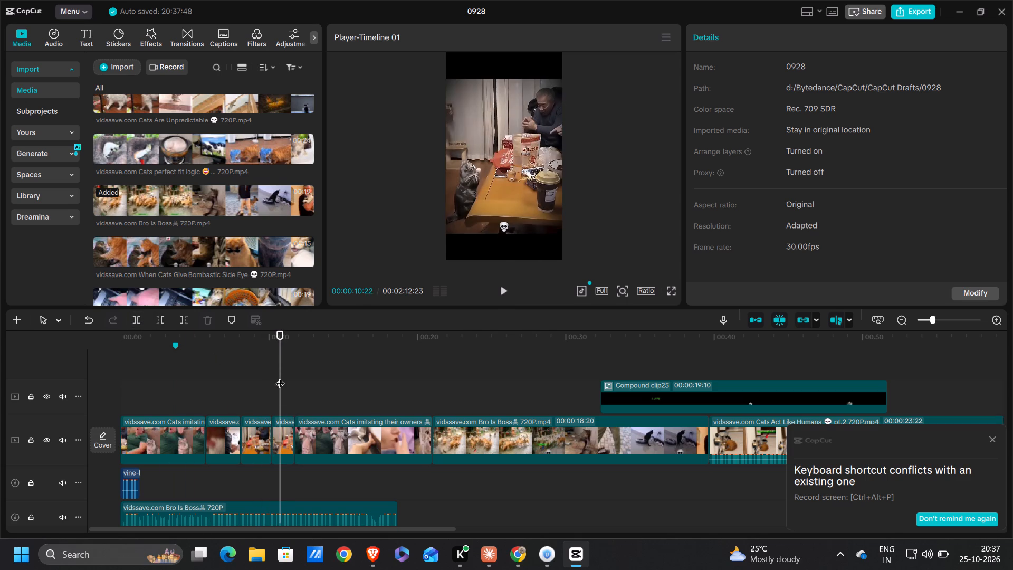
left_click(285, 439)
key("BackSpace")
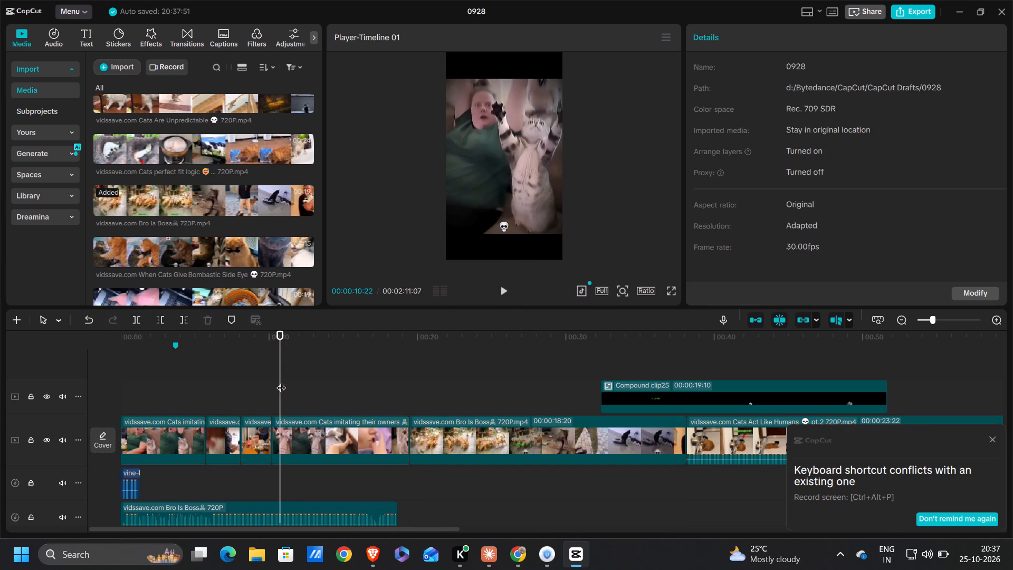
Review the remaining "Cats imitating their owners" segment before the "Bro Is Boss" video clip, and delete it.
left_click_drag(282, 381, 301, 380)
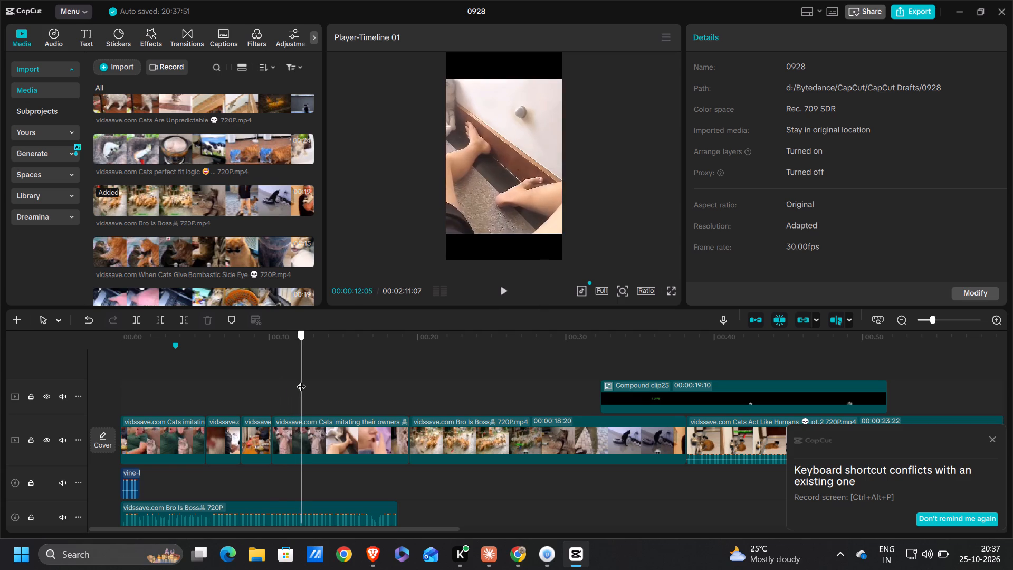
left_click_drag(301, 380, 299, 379)
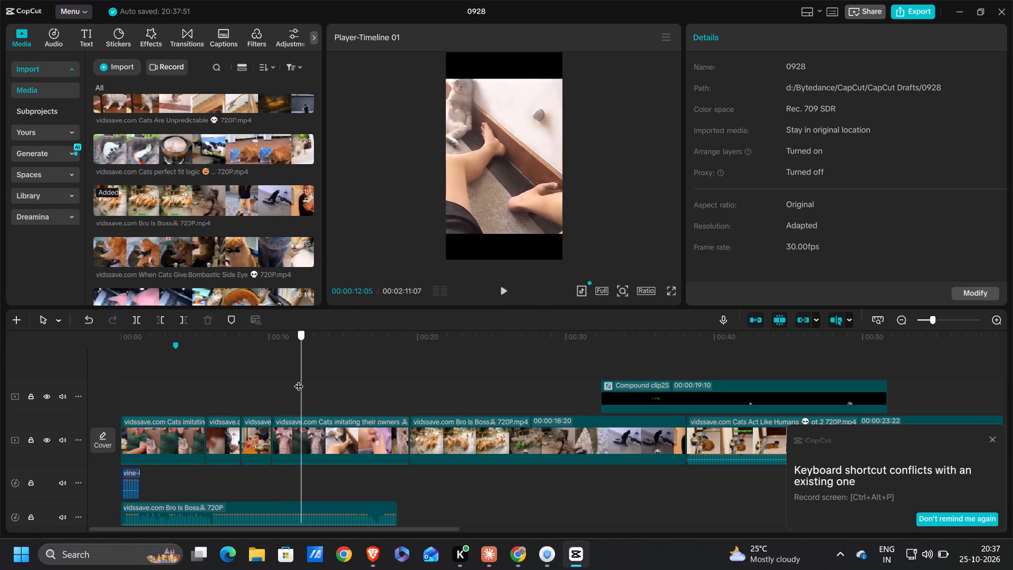
left_click_drag(299, 379, 332, 384)
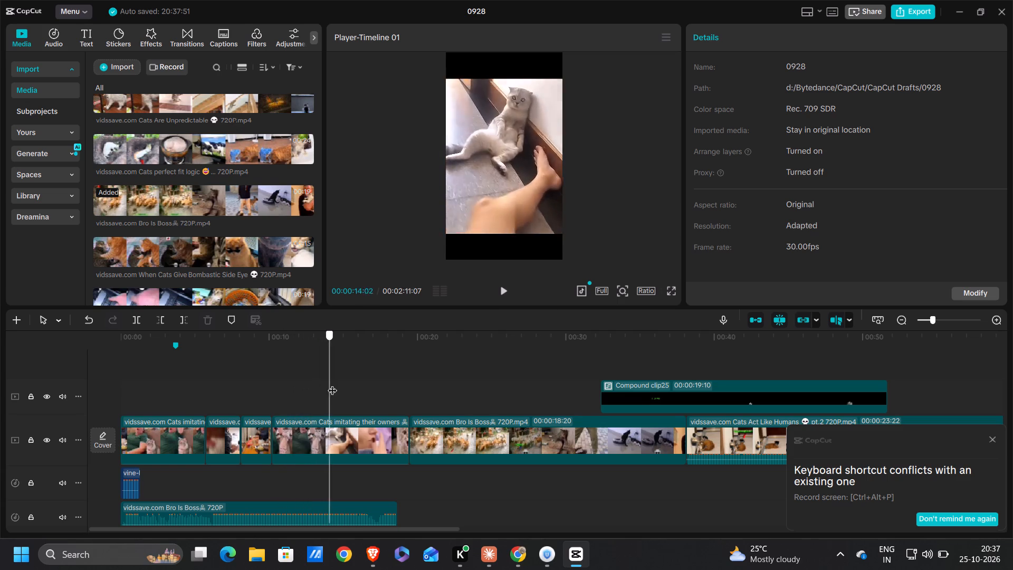
left_click_drag(332, 384, 366, 396)
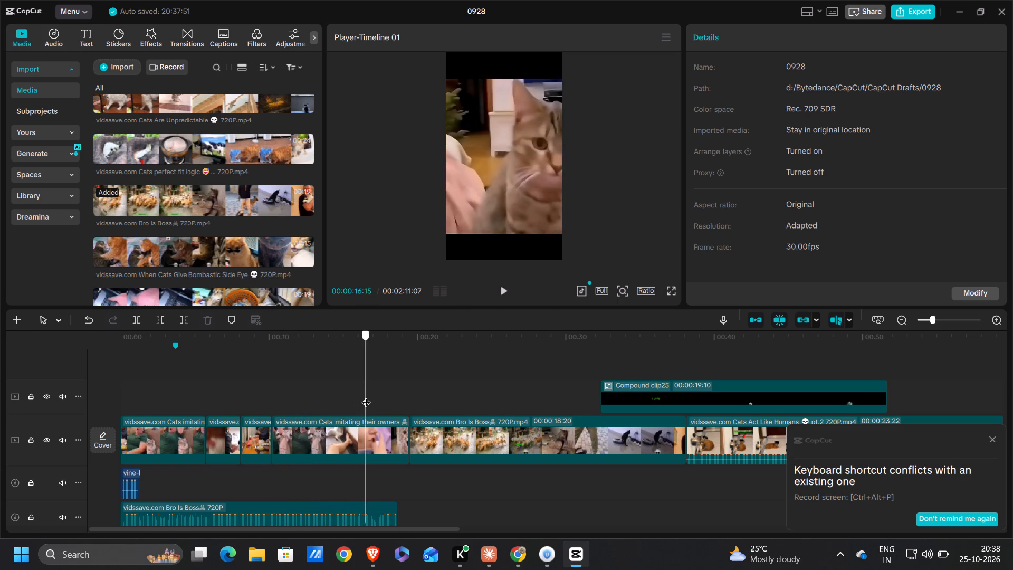
left_click_drag(366, 396, 391, 397)
left_click(374, 450)
key("BackSpace")
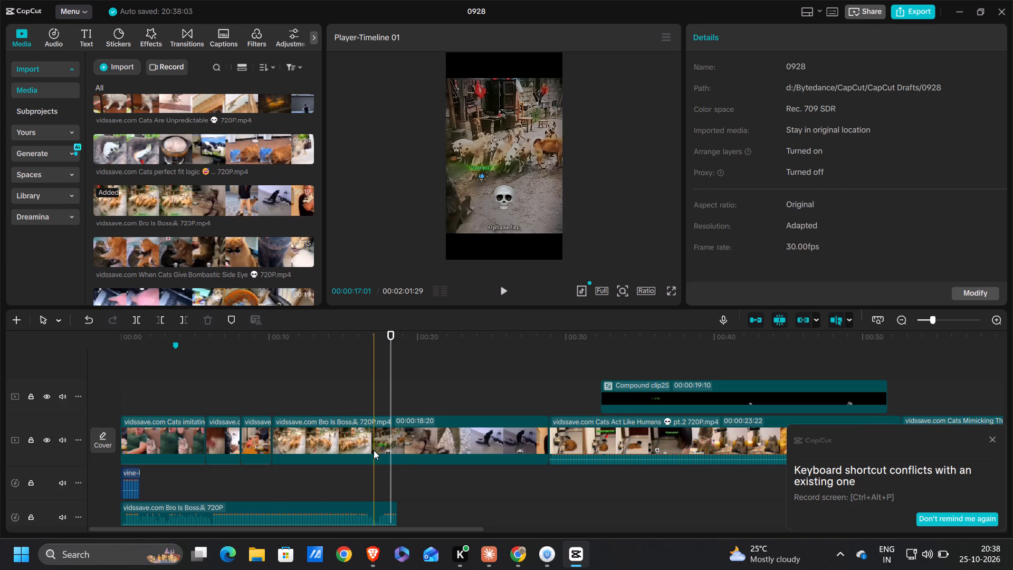
Review the scenes of the "Bro Is Boss" video clip on the main track, and delete the clip.
left_click(286, 364)
scroll(287, 486, "down", 1)
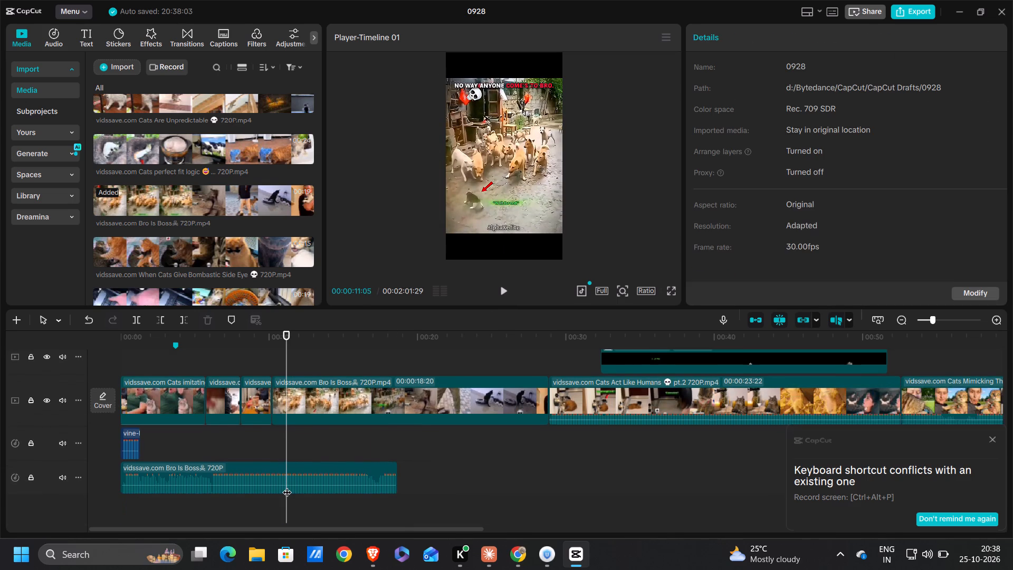
scroll(287, 486, "down", 1)
left_click_drag(288, 369, 433, 420)
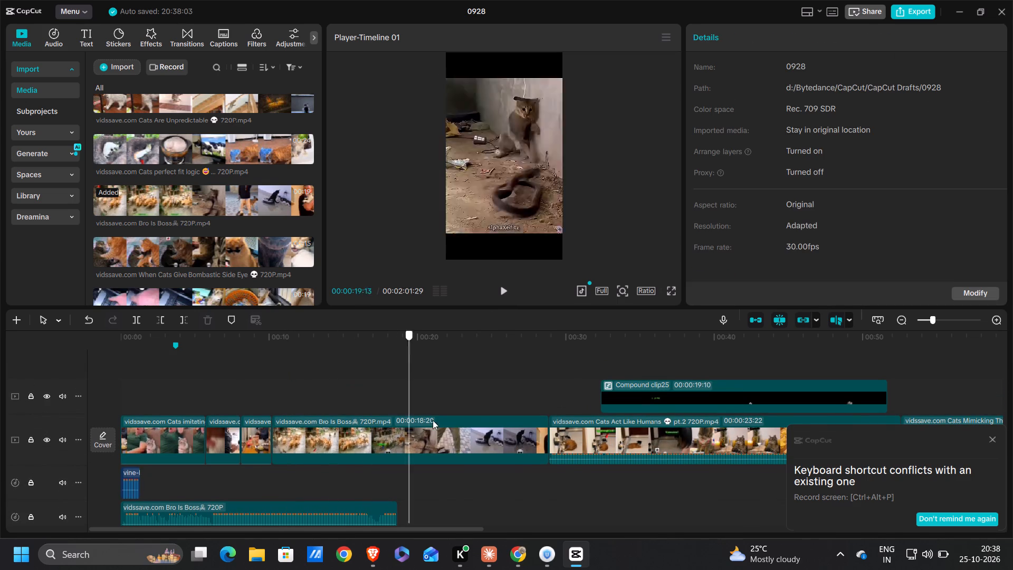
left_click_drag(433, 420, 539, 422)
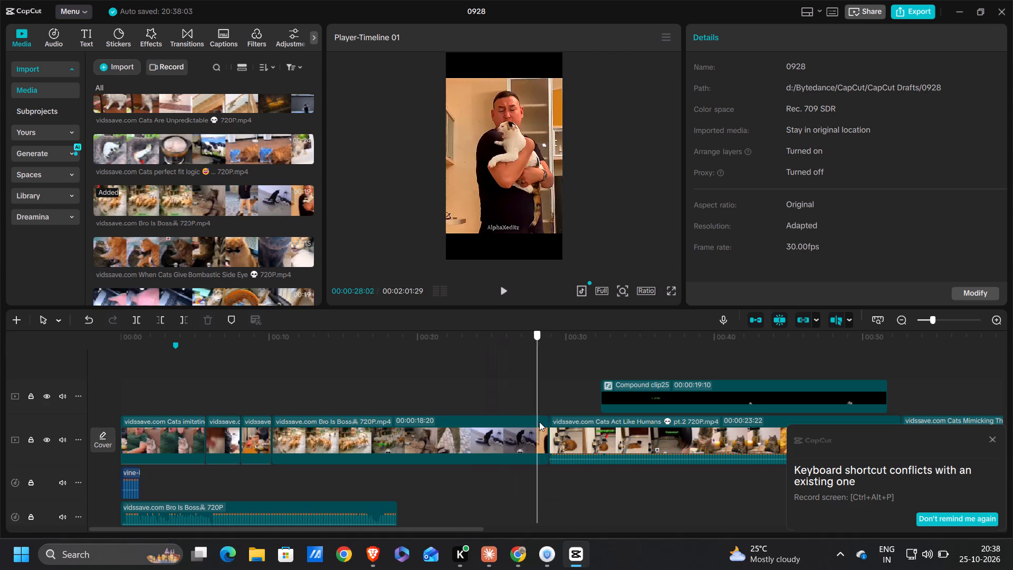
left_click_drag(539, 422, 436, 431)
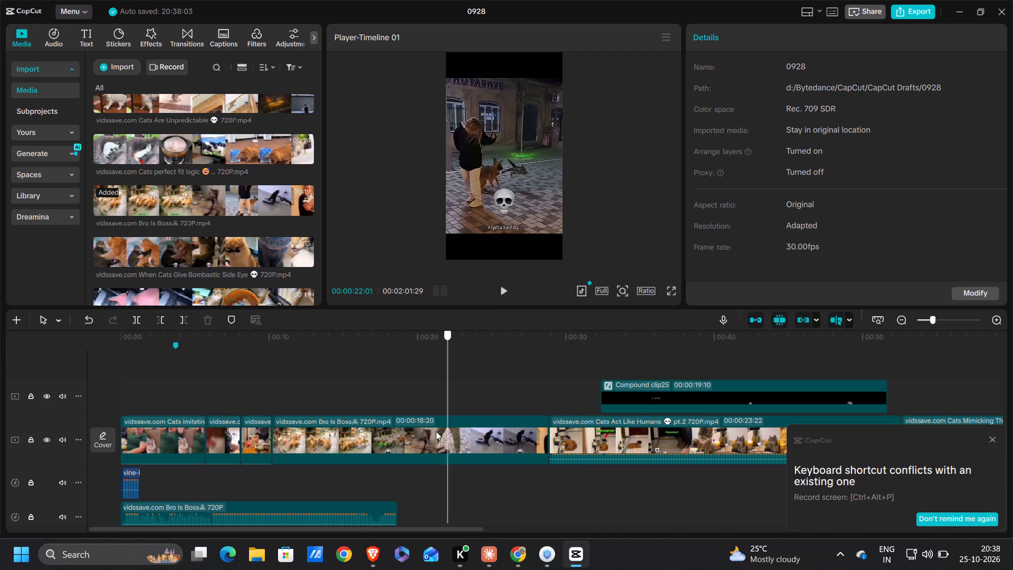
left_click_drag(436, 431, 403, 426)
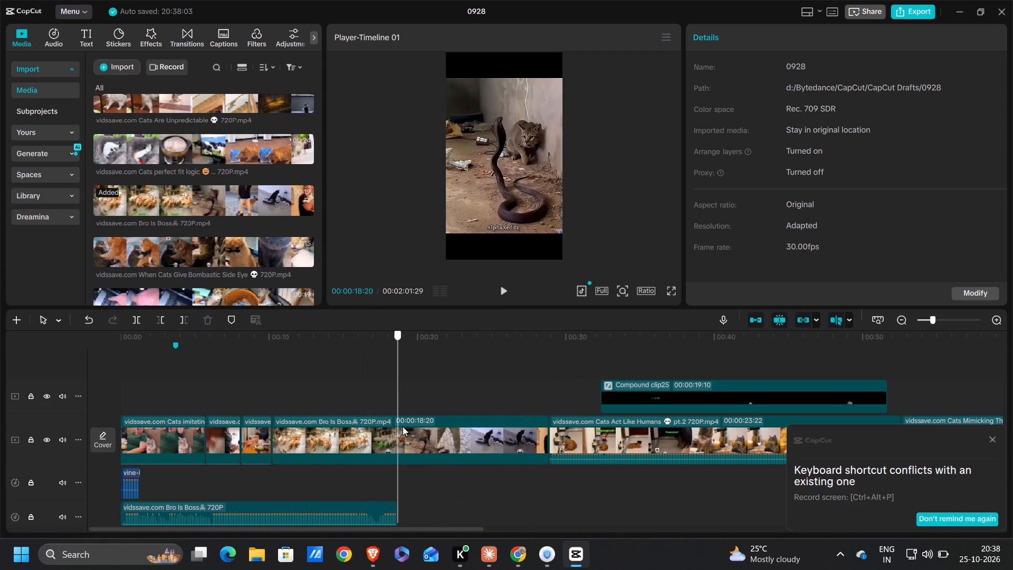
left_click_drag(403, 426, 463, 449)
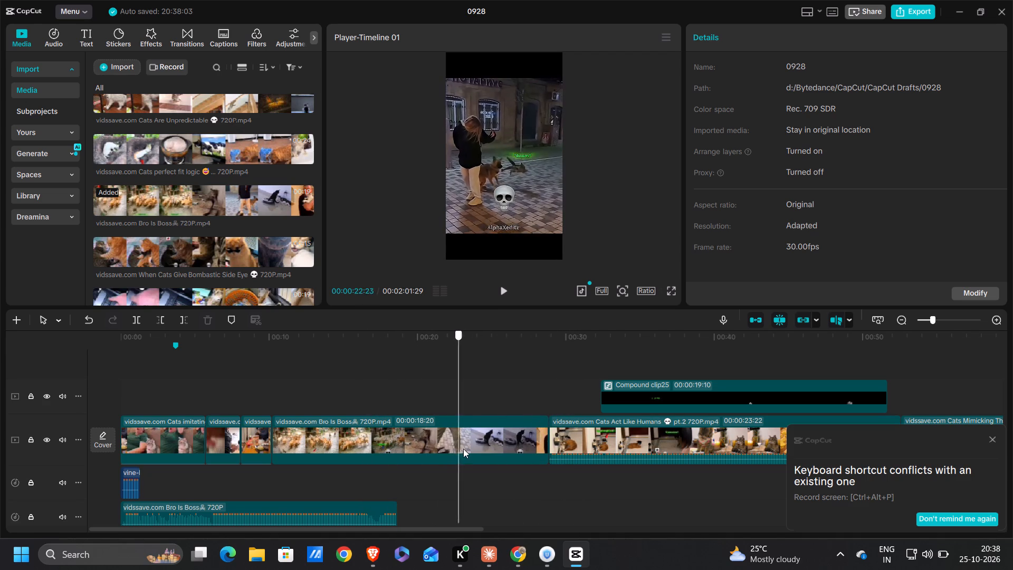
left_click_drag(463, 449, 466, 458)
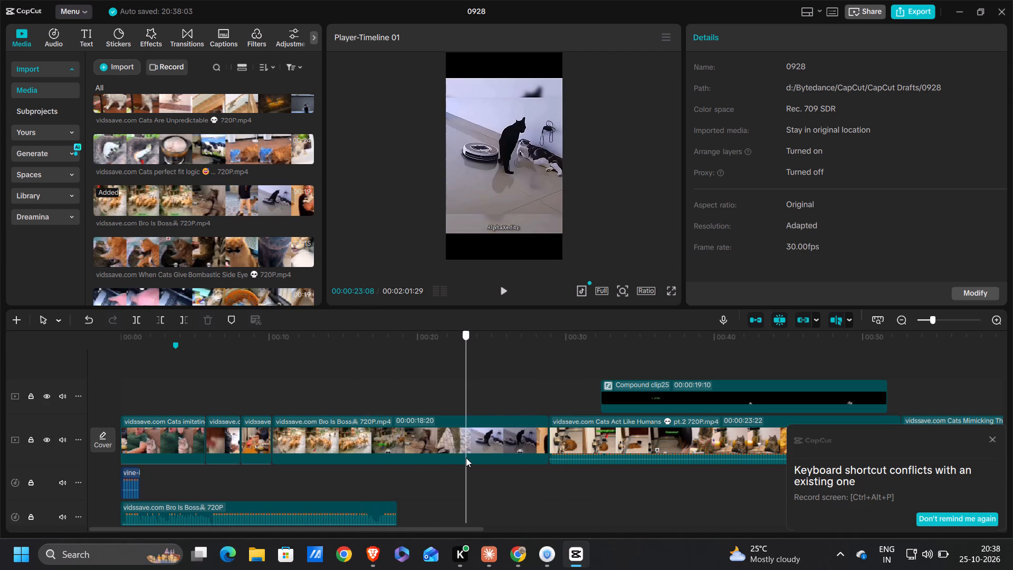
left_click_drag(466, 458, 462, 458)
left_click(462, 456)
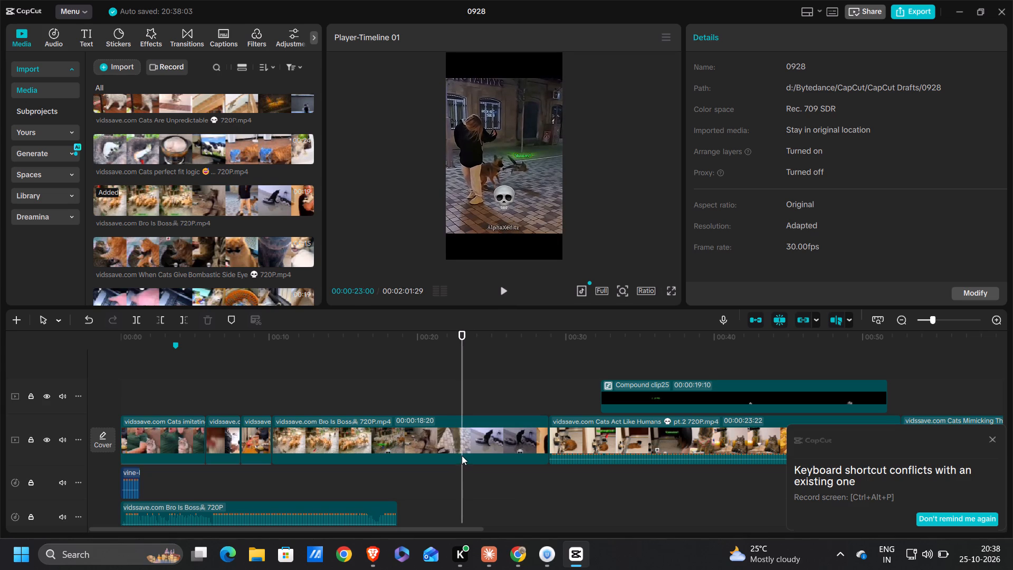
key("BackSpace")
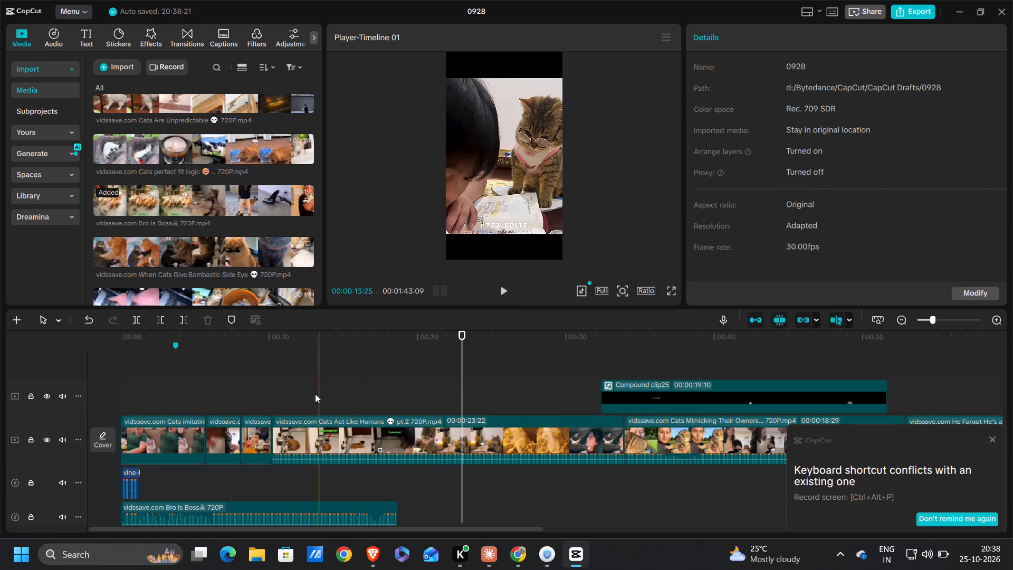
Trim away the beginning of the "Cats Act Like Humans pt.2" clip, so it starts at the cat-and-wine-glass scene.
left_click(277, 386)
left_click_drag(277, 386, 289, 381)
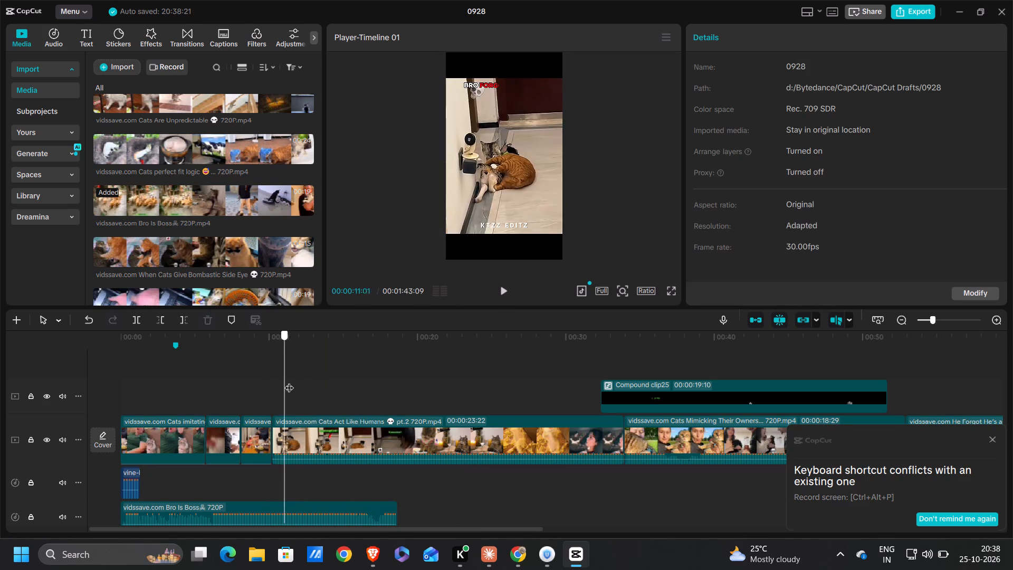
left_click_drag(289, 381, 412, 394)
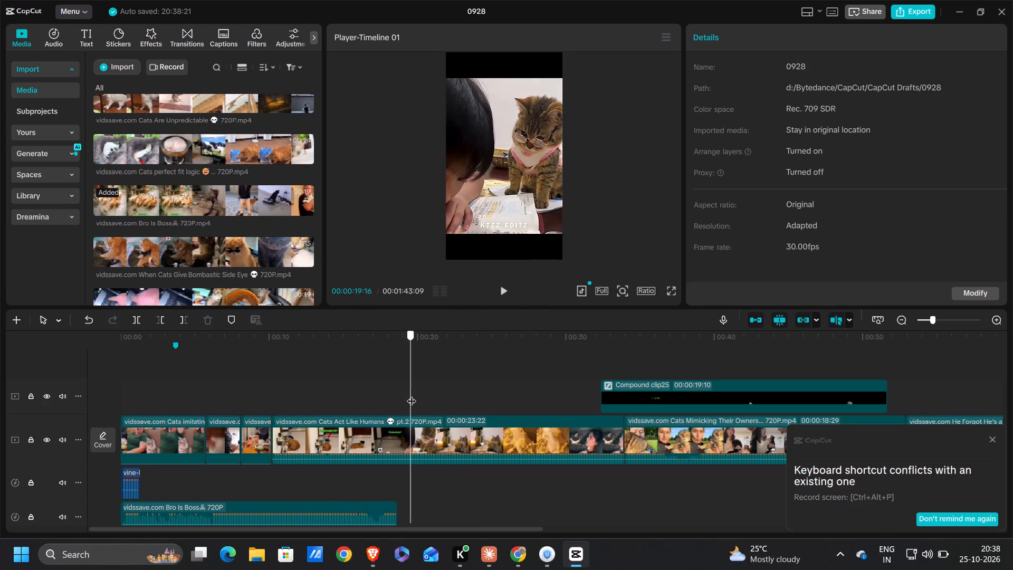
left_click_drag(412, 394, 452, 406)
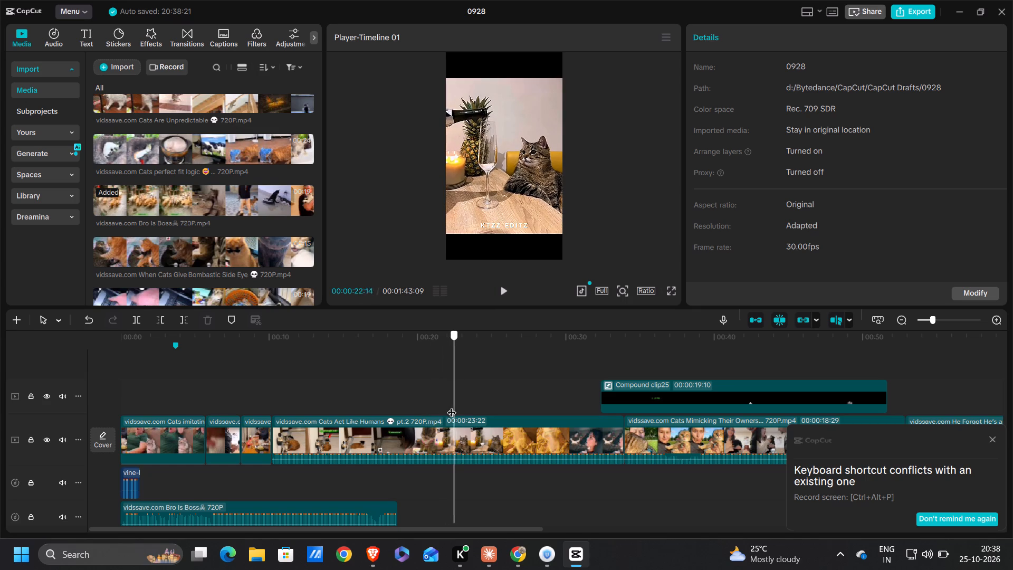
left_click_drag(452, 406, 423, 409)
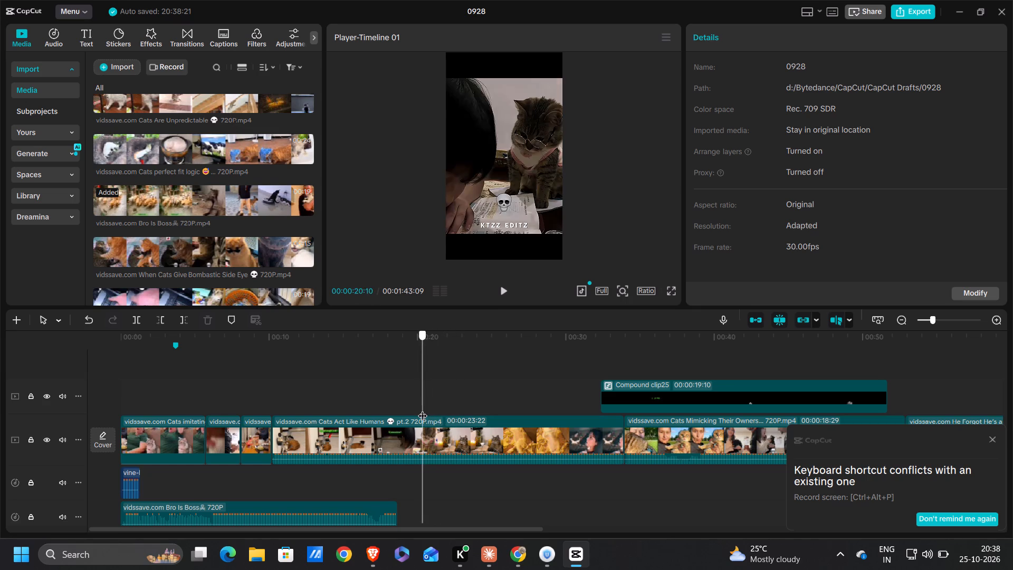
left_click_drag(423, 409, 427, 410)
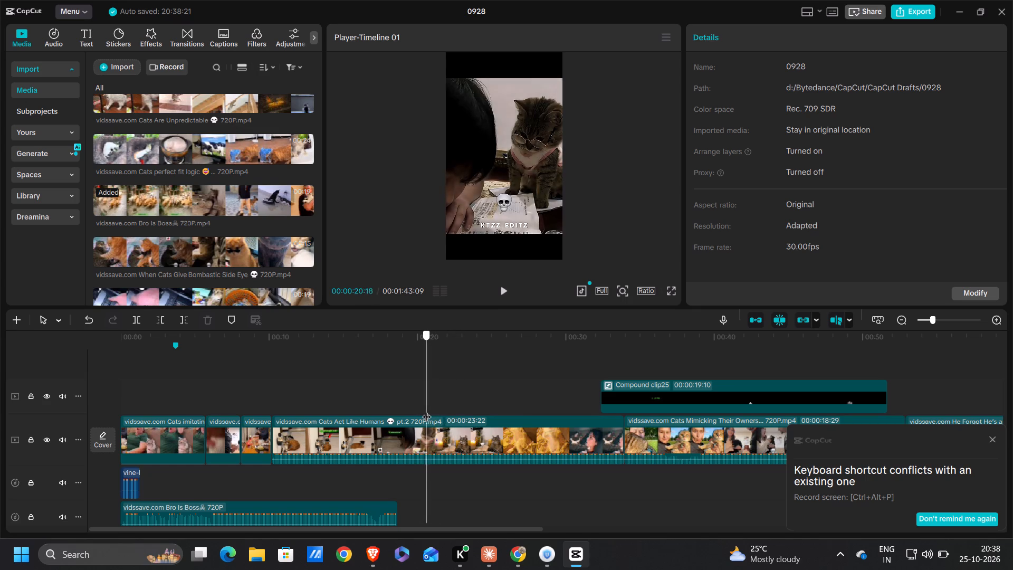
left_click_drag(427, 410, 433, 410)
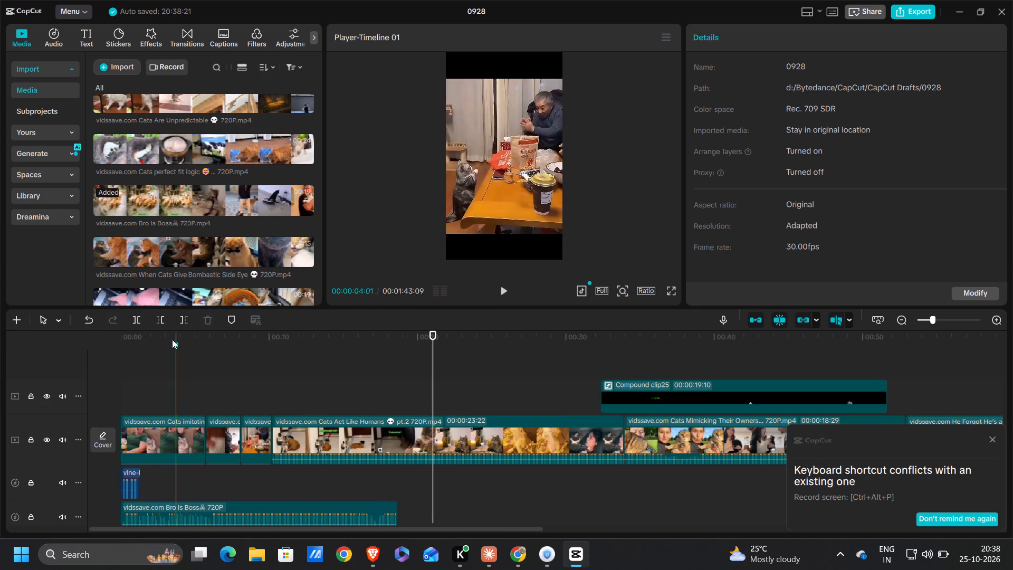
left_click(161, 312)
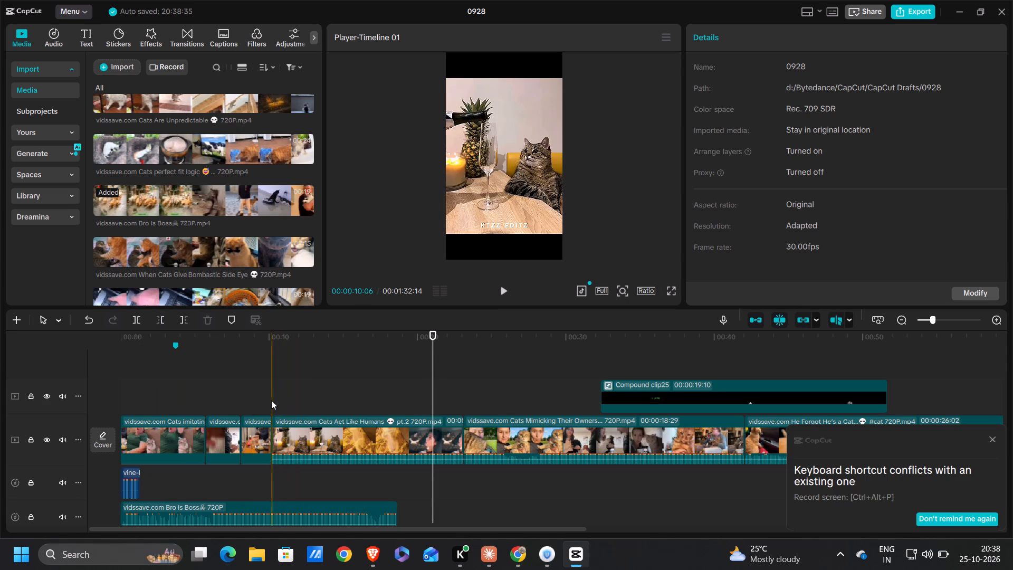
Crop the bottom strip off the "Cats Act Like Humans pt.2" clip to remove the KTZZ EDITZ watermark.
left_click(271, 400)
left_click_drag(303, 460, 300, 514)
left_click(253, 320)
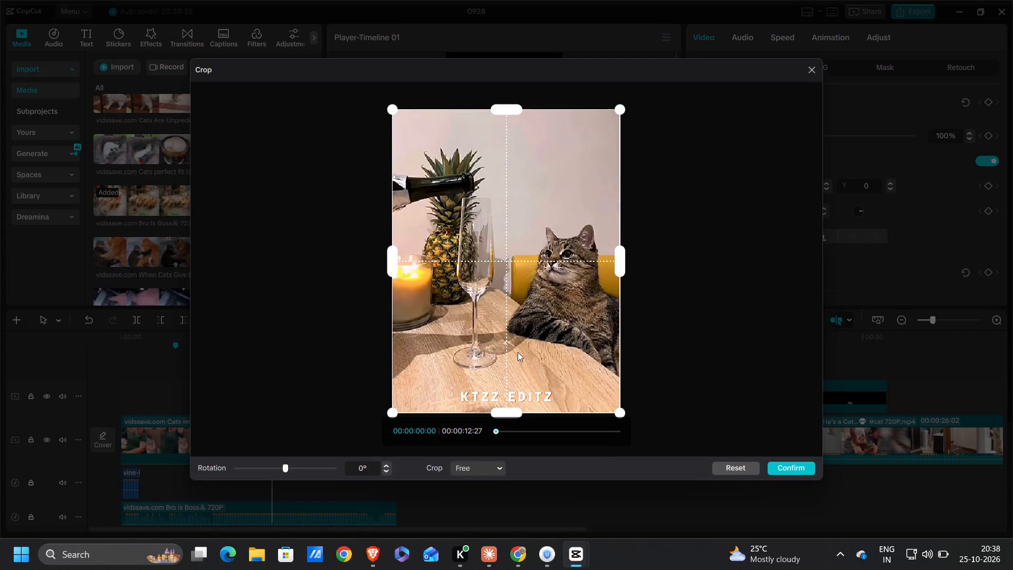
left_click_drag(508, 413, 527, 391)
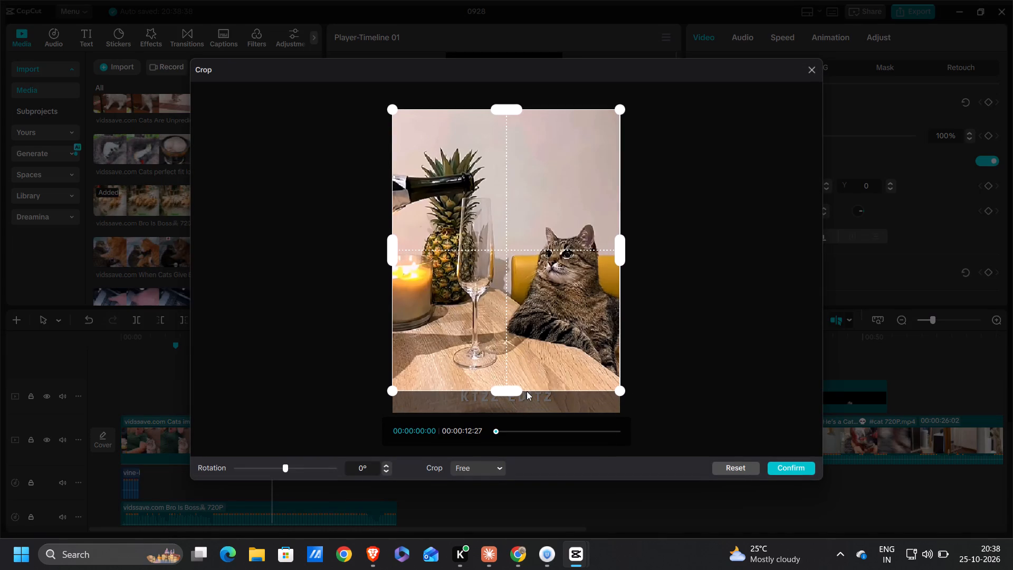
left_click_drag(527, 391, 528, 392)
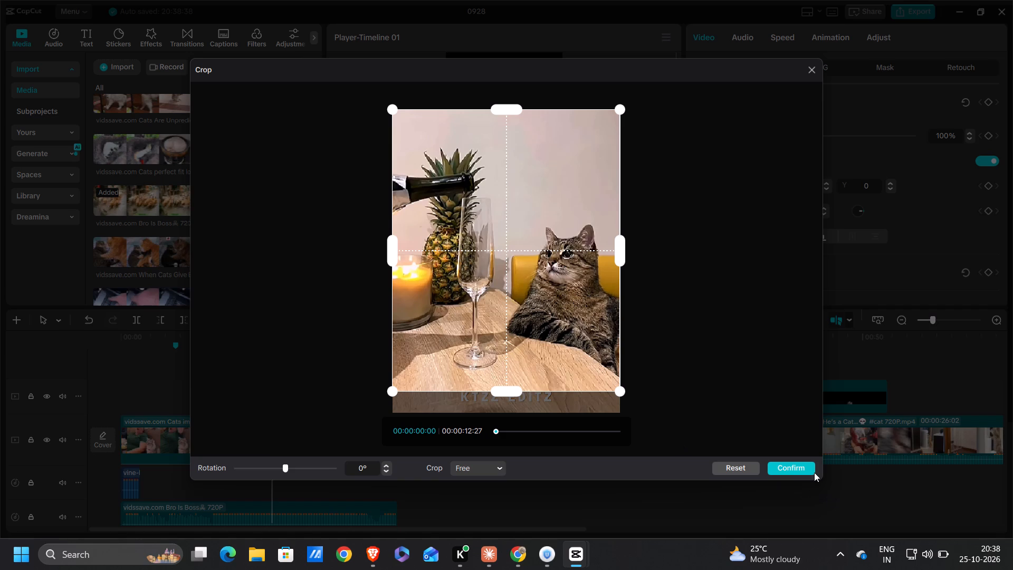
left_click(813, 470)
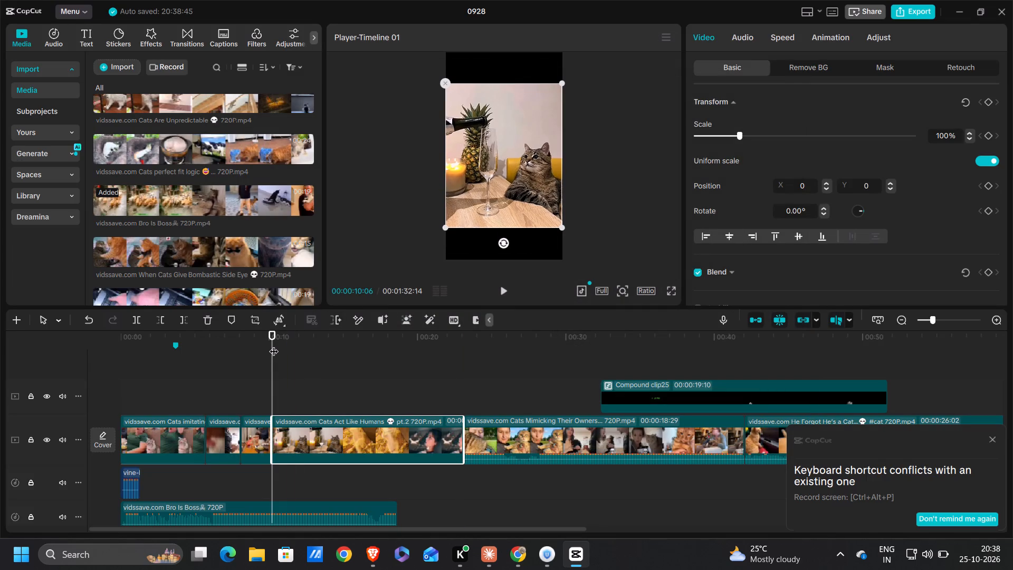
Split the cropped wine-glass clip at 00:00:13:15, just before its darkened skull effect begins.
left_click_drag(274, 345, 329, 359)
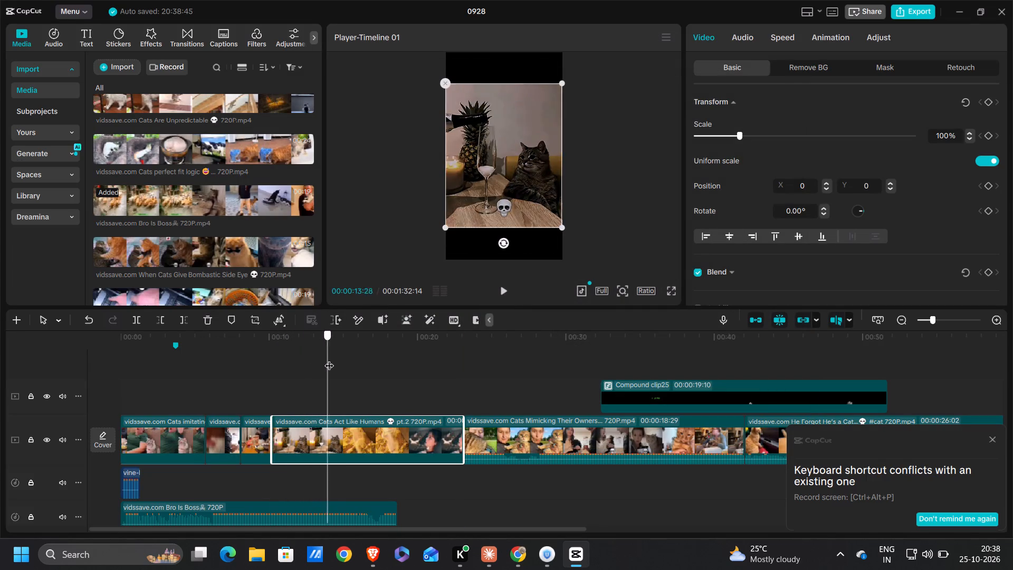
left_click_drag(329, 359, 322, 360)
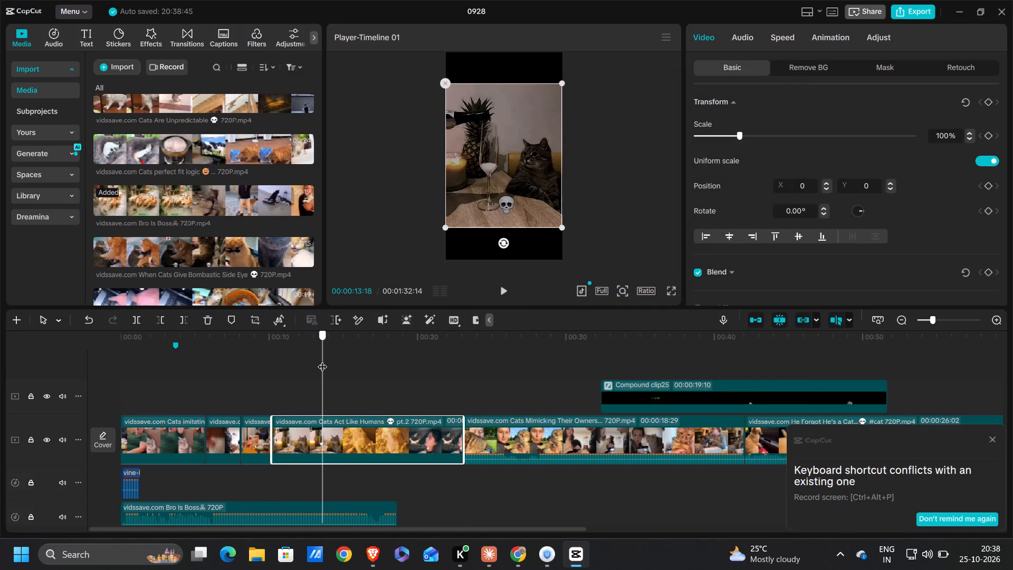
left_click_drag(322, 360, 321, 357)
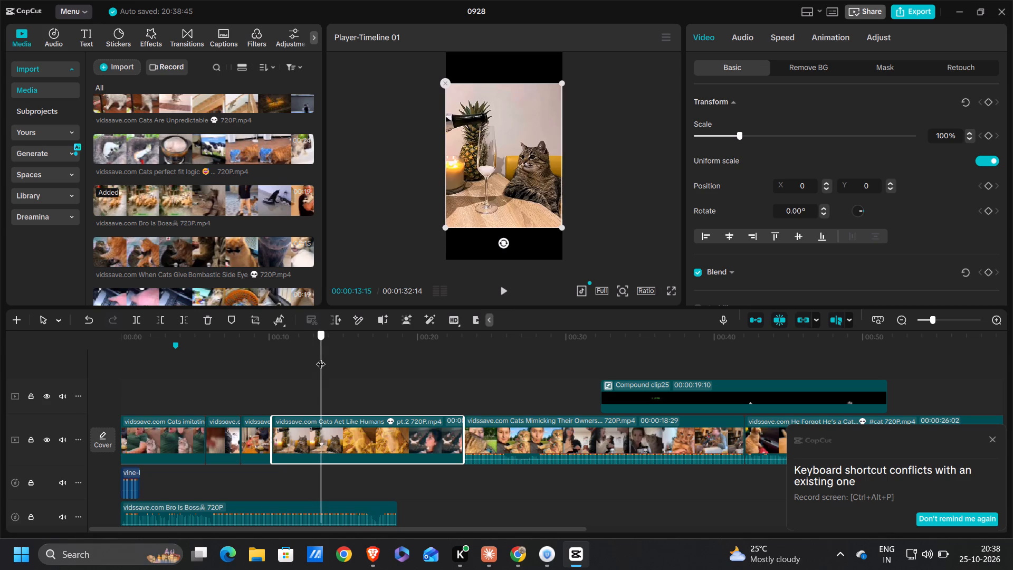
left_click_drag(321, 357, 321, 358)
left_click(136, 319)
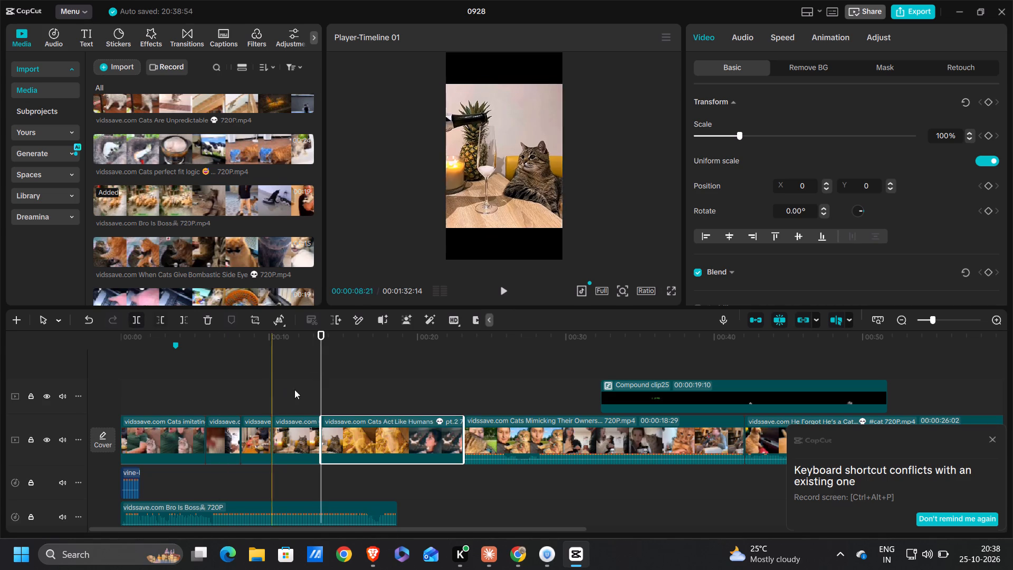
Review the remaining "Cats Act Like Humans pt.2" segment after the wine-glass scene, and delete it.
left_click_drag(320, 383, 384, 391)
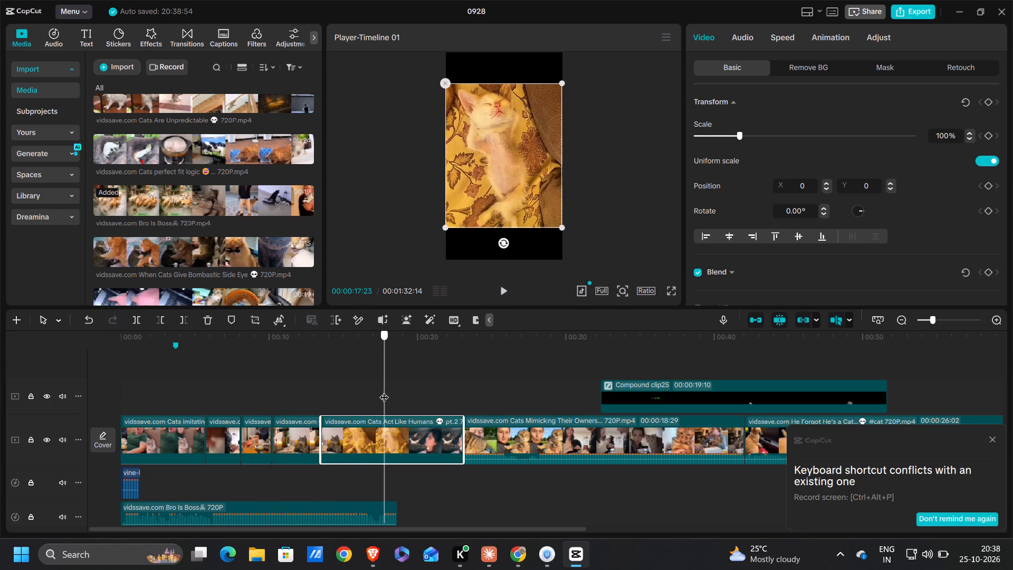
left_click_drag(384, 391, 429, 395)
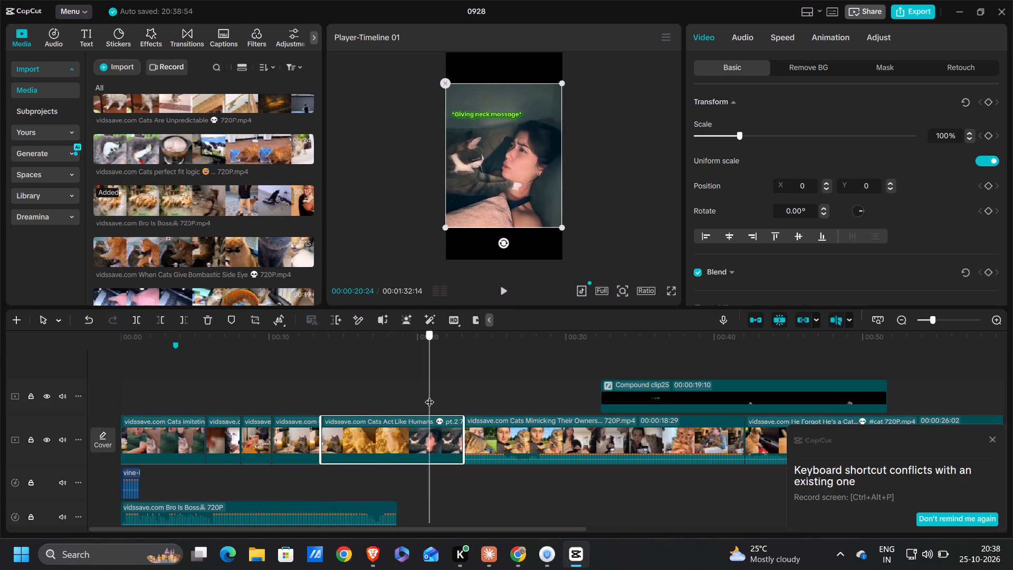
left_click_drag(429, 395, 457, 397)
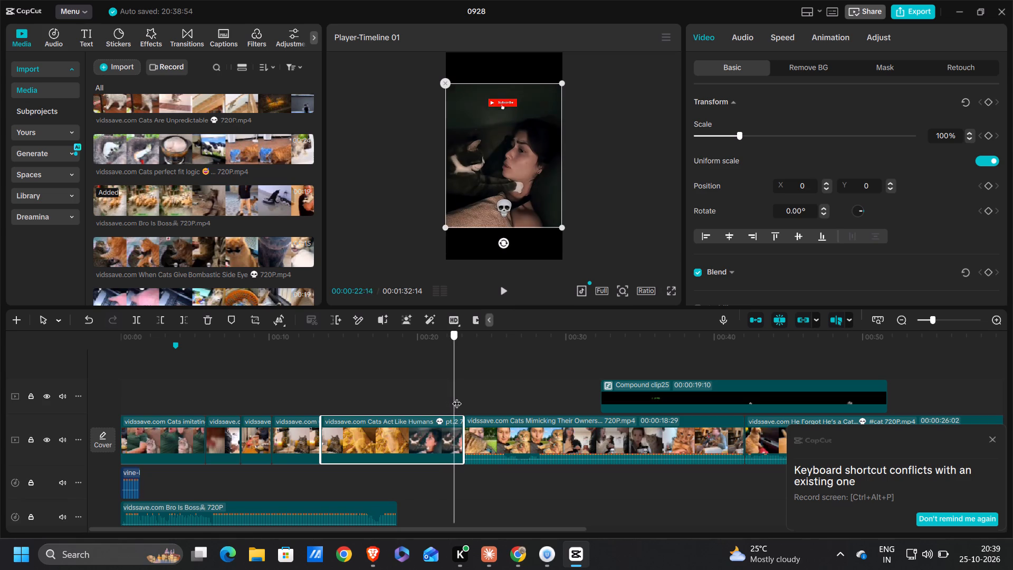
left_click_drag(457, 397, 460, 397)
key("BackSpace")
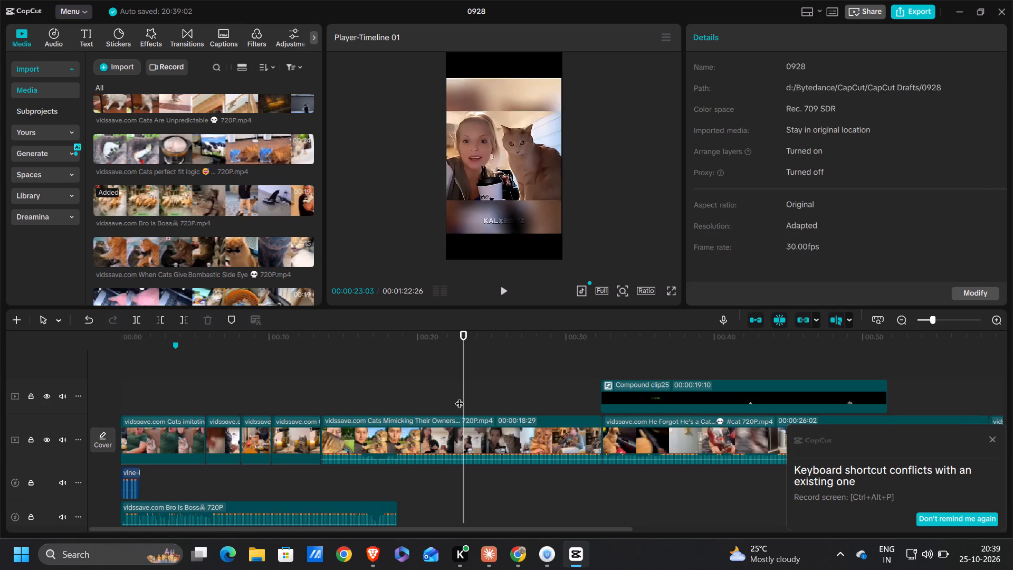
Trim away the beginning of the "Cats Mimicking Their Owners" clip up to 00:00:29:04, so it starts at the woman holding a cat in the armchair.
left_click(323, 385)
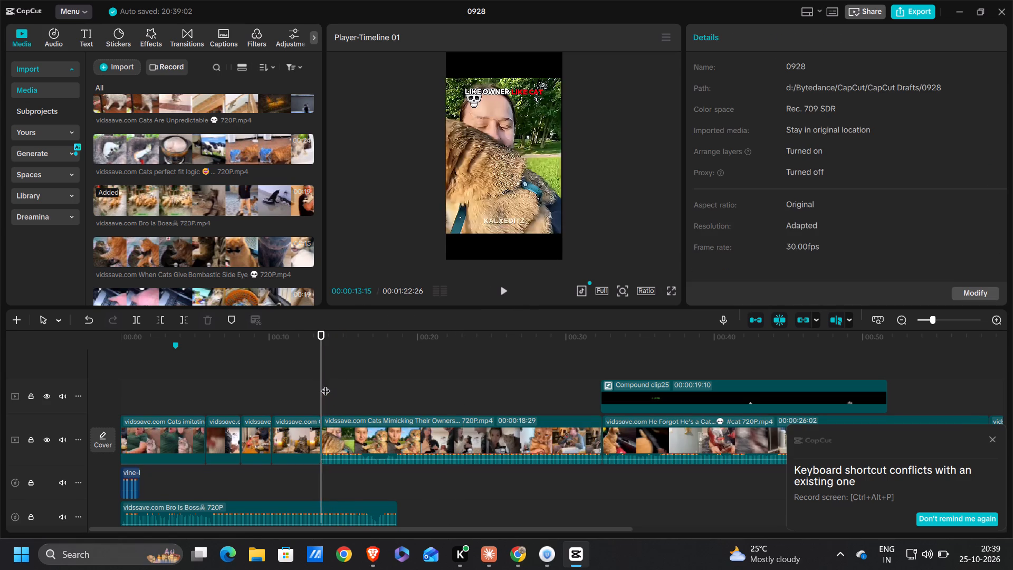
left_click_drag(327, 384, 443, 382)
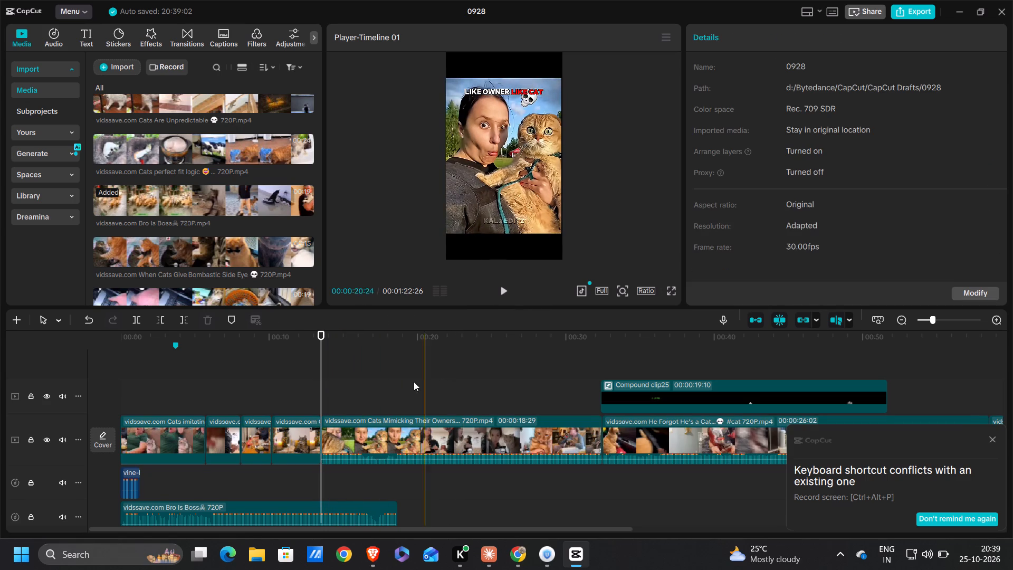
left_click_drag(322, 380, 375, 393)
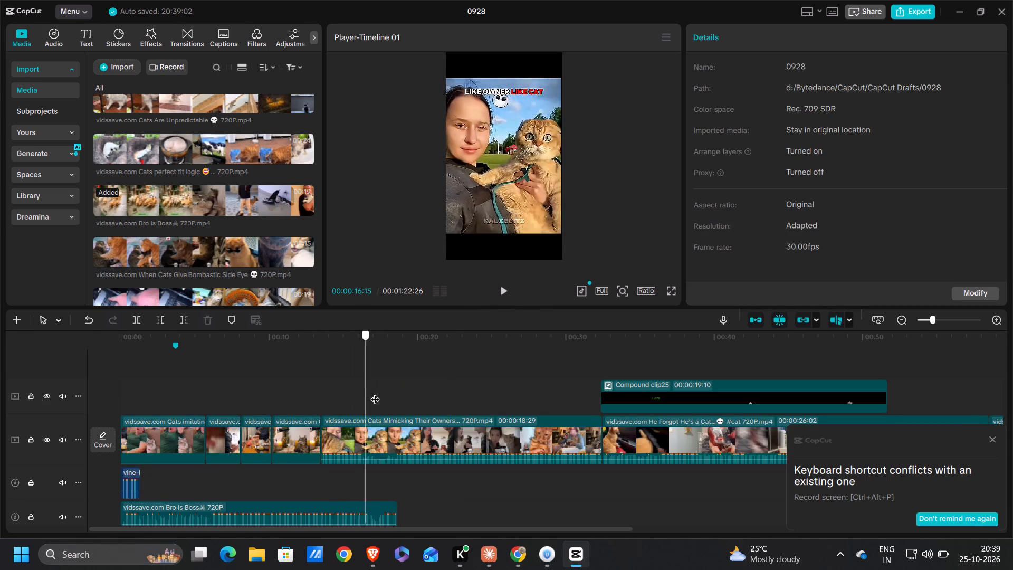
left_click_drag(375, 393, 508, 410)
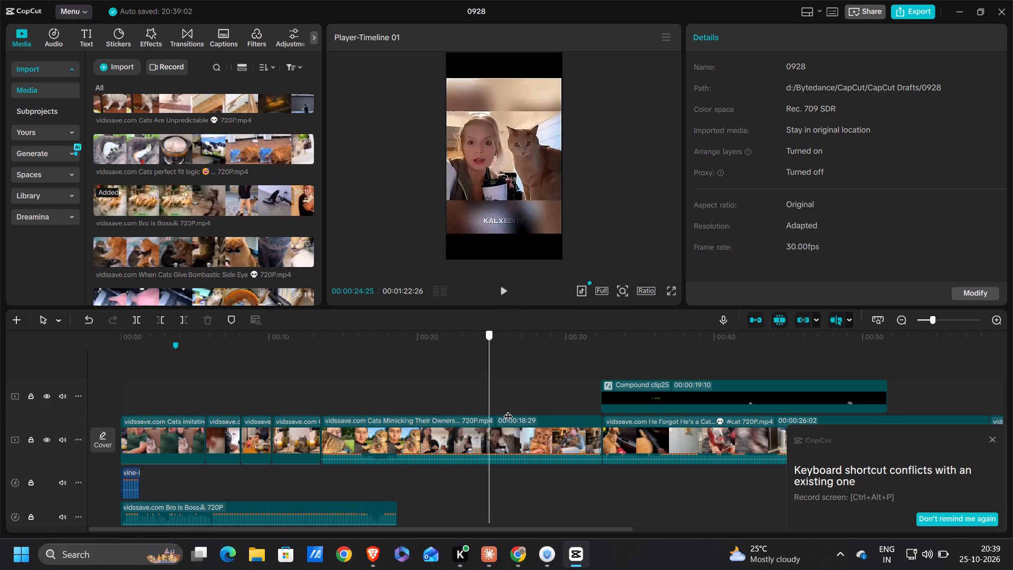
left_click_drag(508, 410, 509, 416)
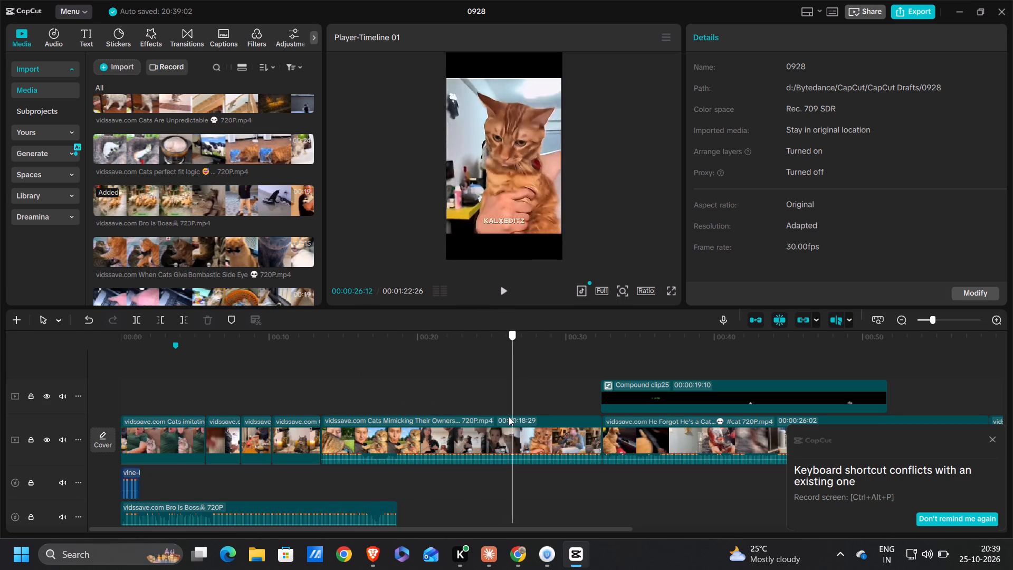
left_click_drag(509, 416, 533, 421)
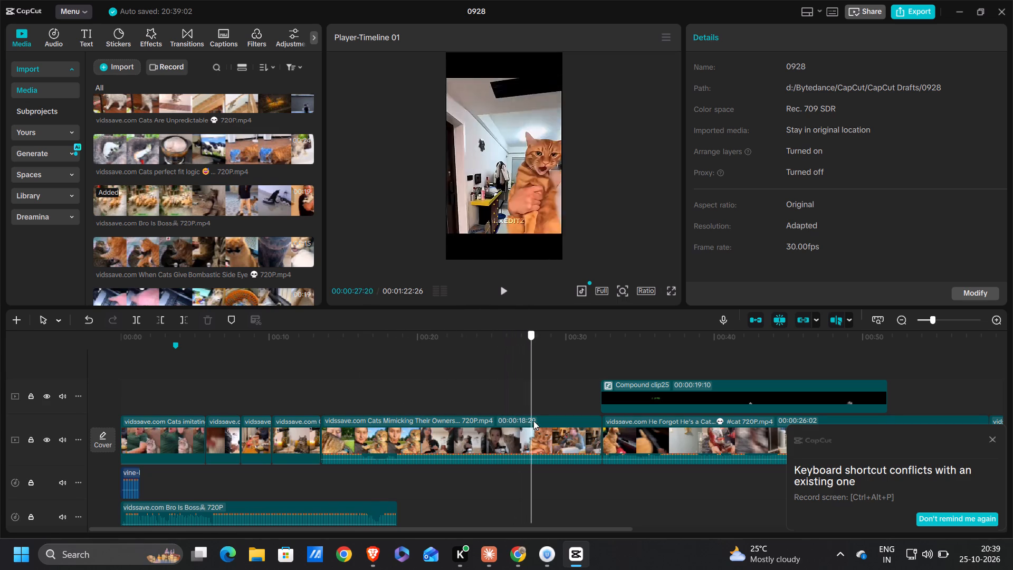
left_click_drag(533, 421, 557, 429)
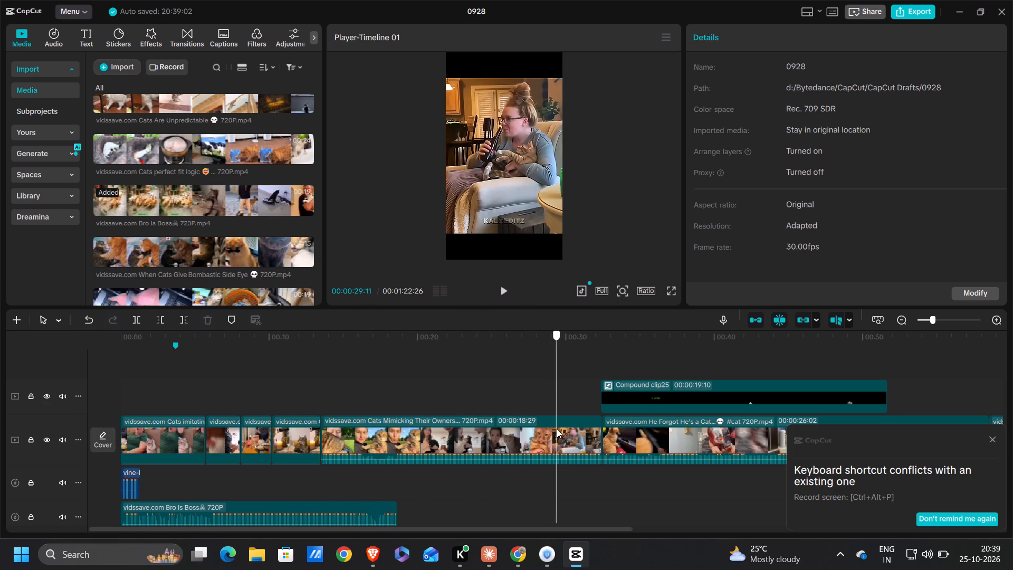
left_click_drag(557, 429, 555, 428)
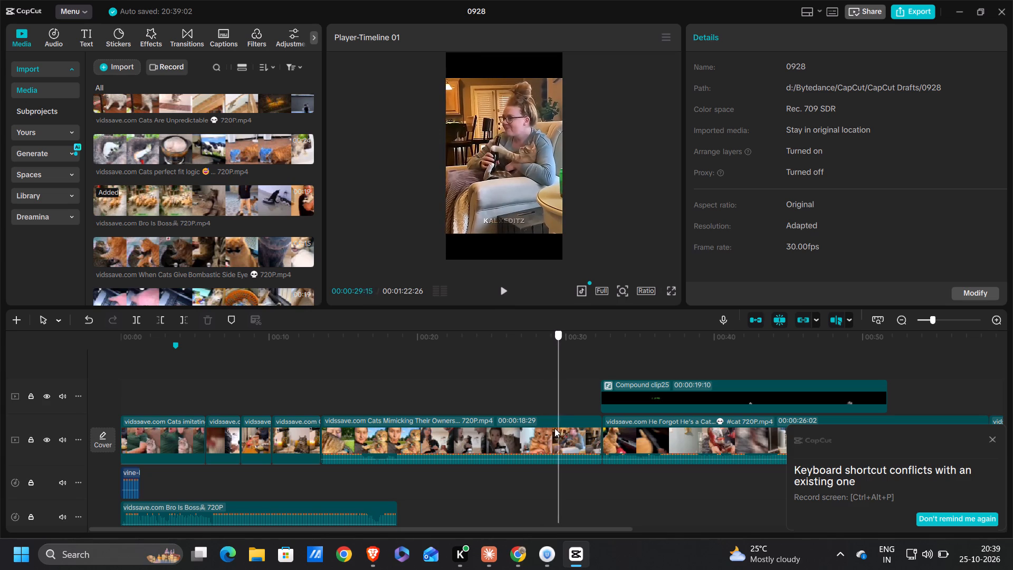
left_click_drag(555, 428, 553, 427)
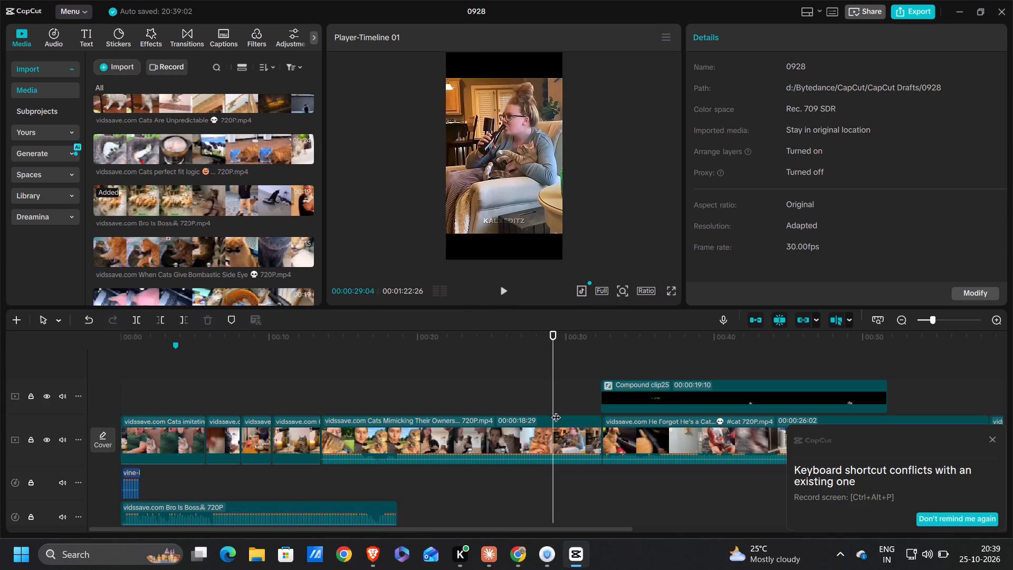
left_click_drag(558, 458, 558, 467)
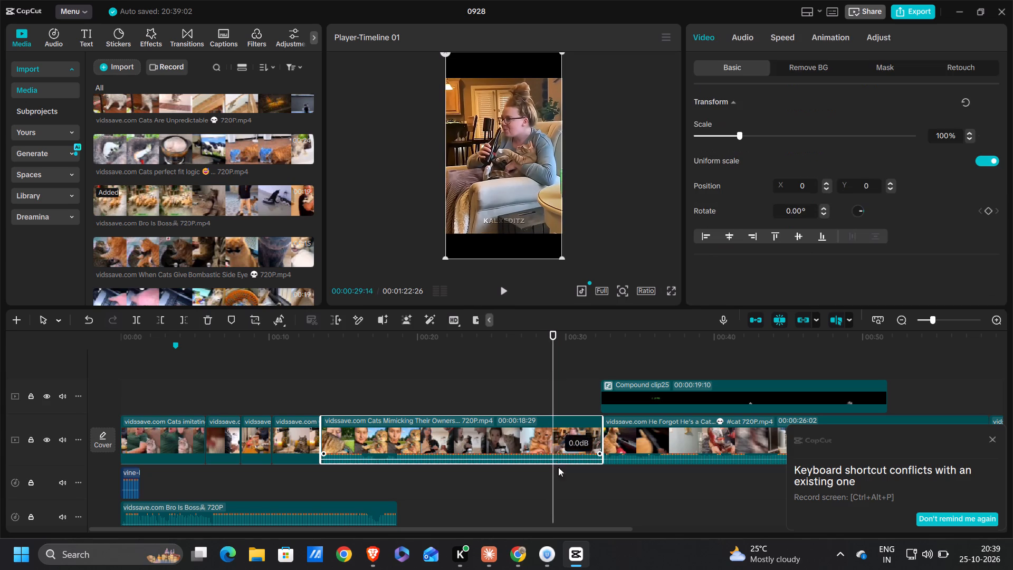
left_click_drag(558, 467, 555, 521)
left_click(159, 316)
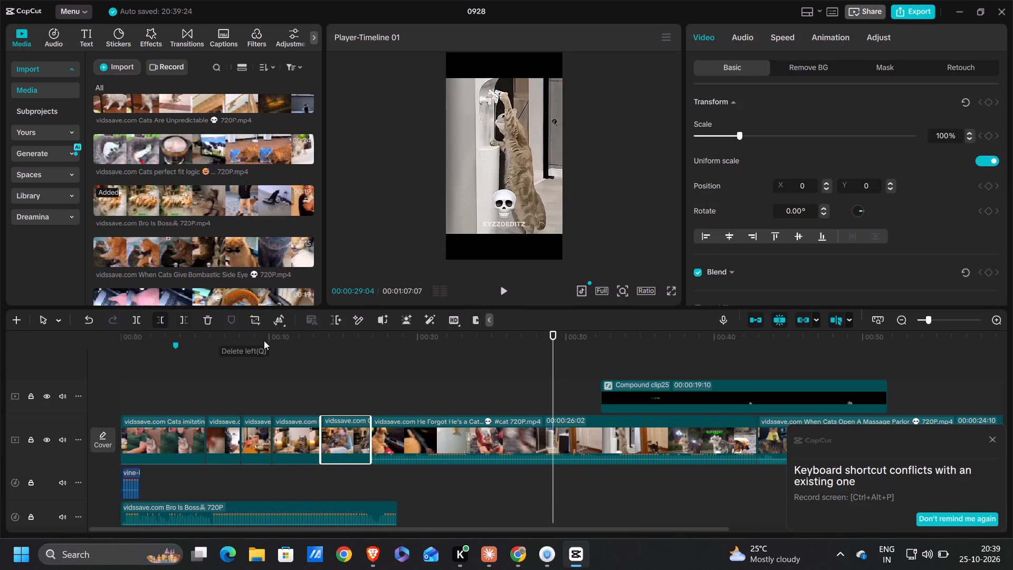
Crop the trimmed armchair clip to remove the black bar above the picture and the bottom strip with the KALXEDITZ watermark.
left_click(321, 391)
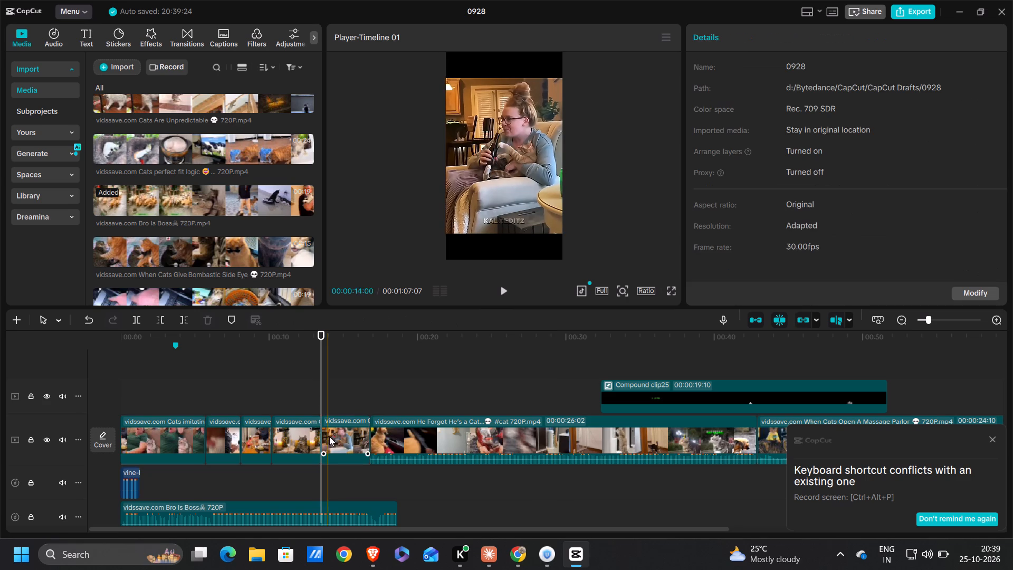
left_click(329, 441)
left_click(256, 315)
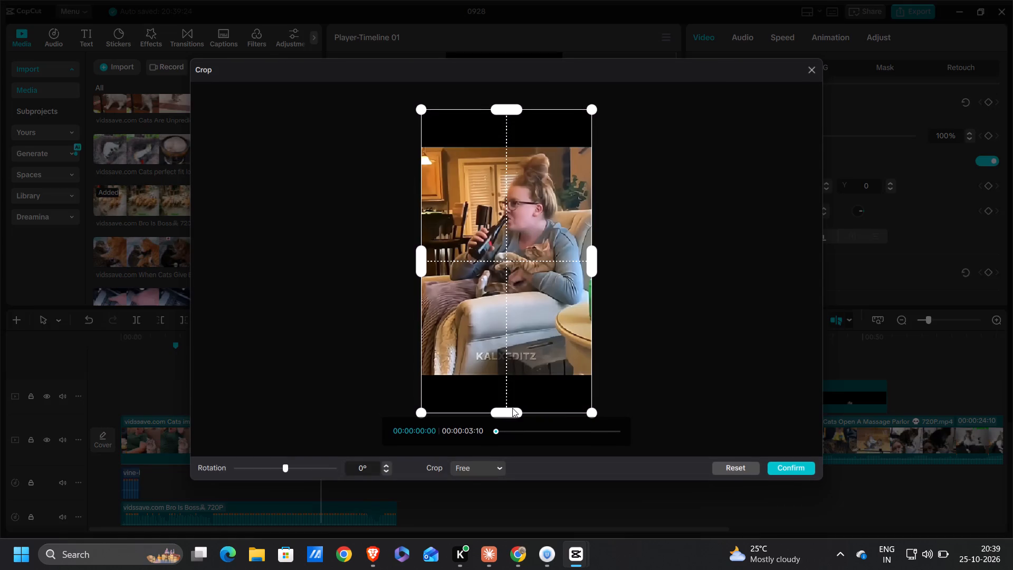
left_click_drag(510, 419, 517, 381)
left_click_drag(510, 408, 524, 346)
left_click_drag(516, 109, 515, 112)
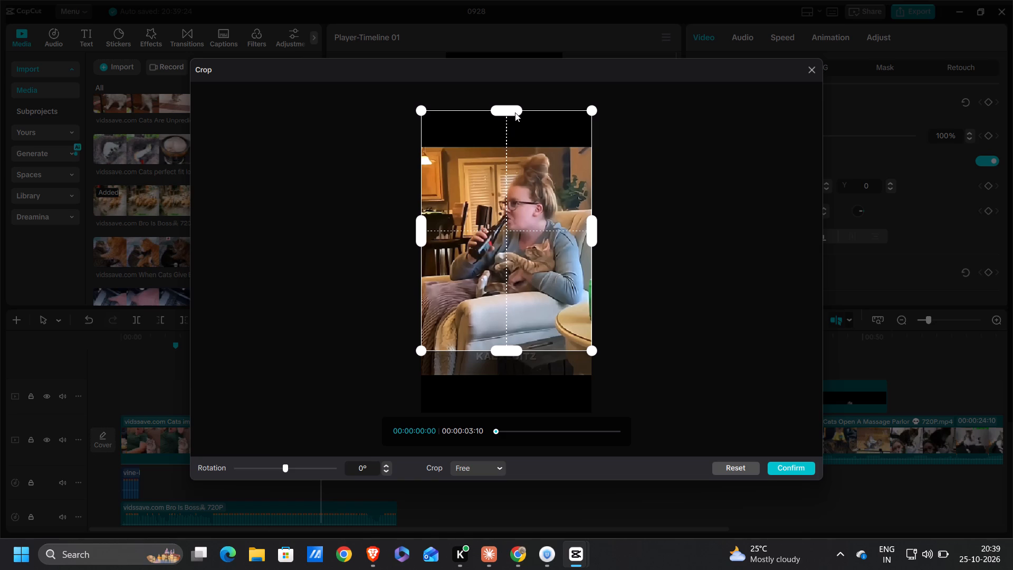
left_click_drag(515, 112, 516, 150)
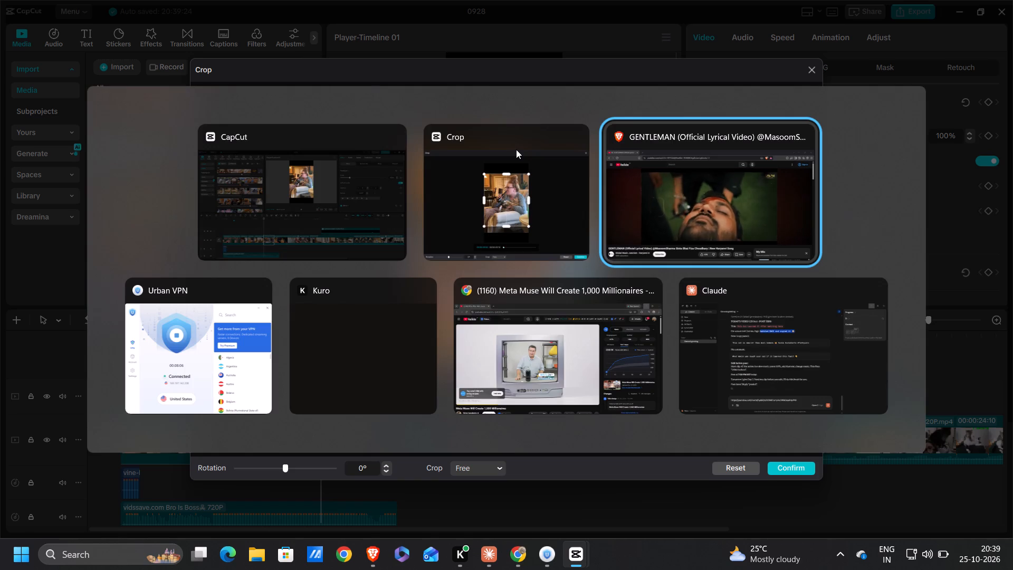
key("space")
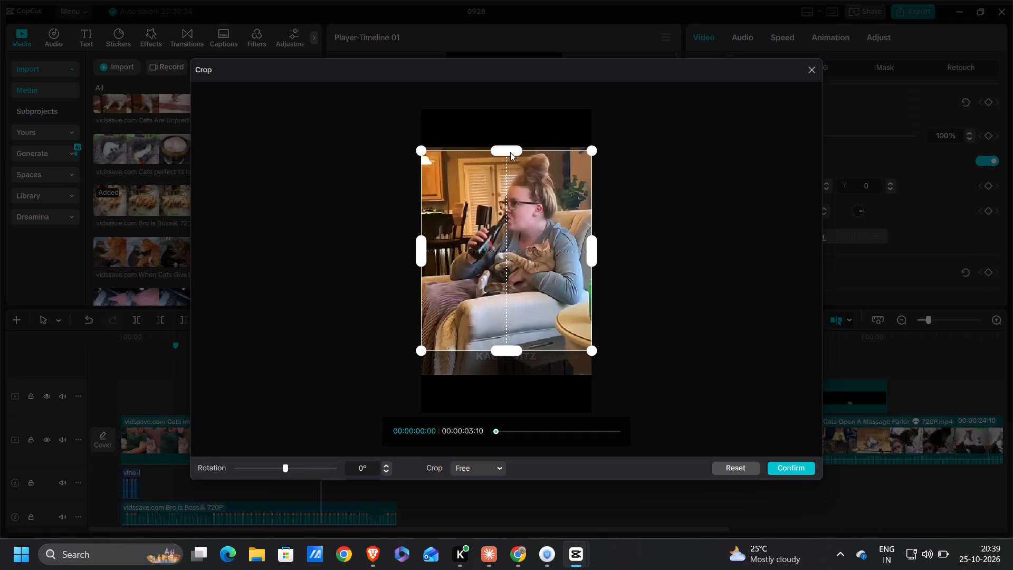
left_click(504, 146)
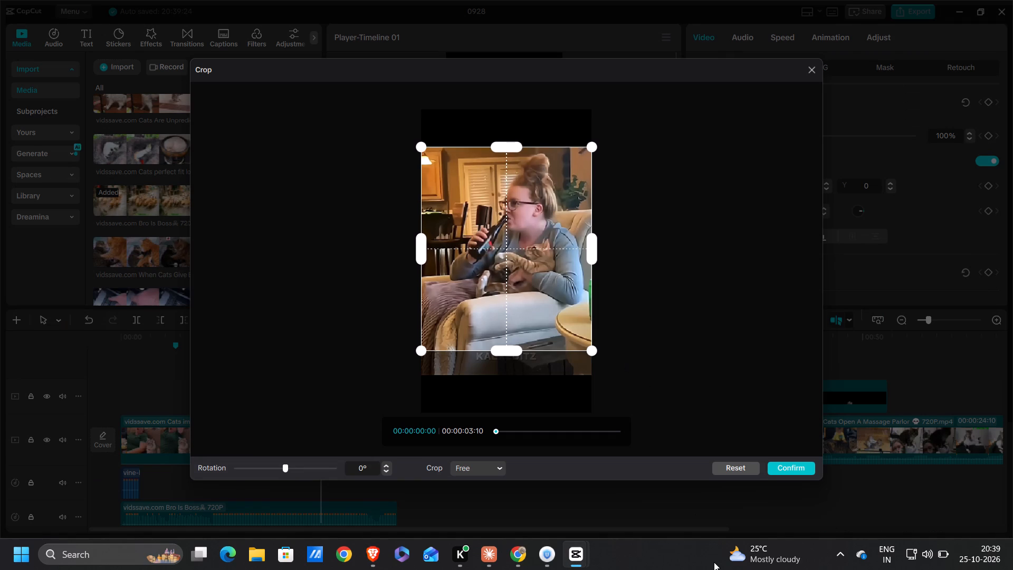
left_click(804, 476)
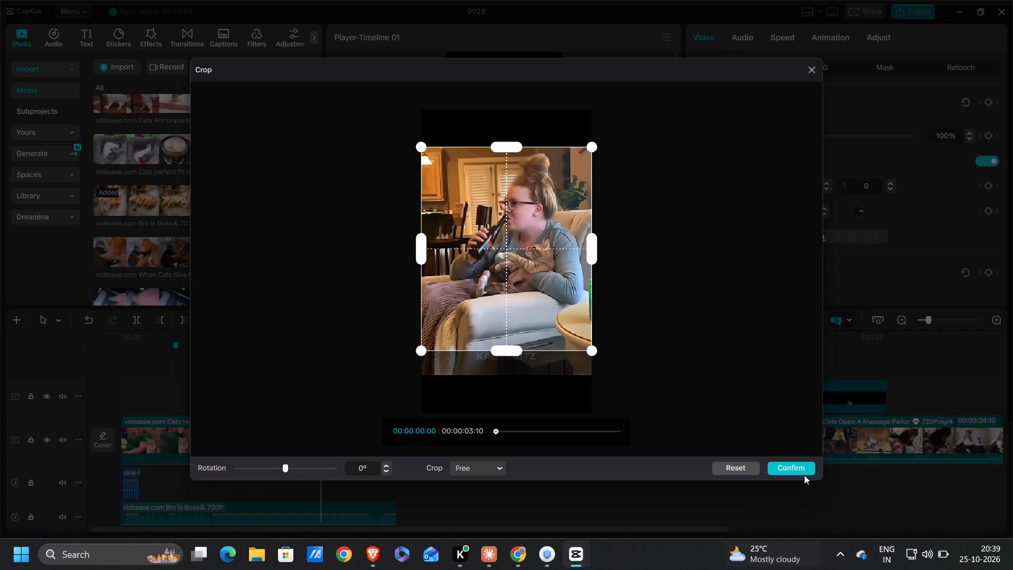
left_click(804, 475)
left_click(805, 472)
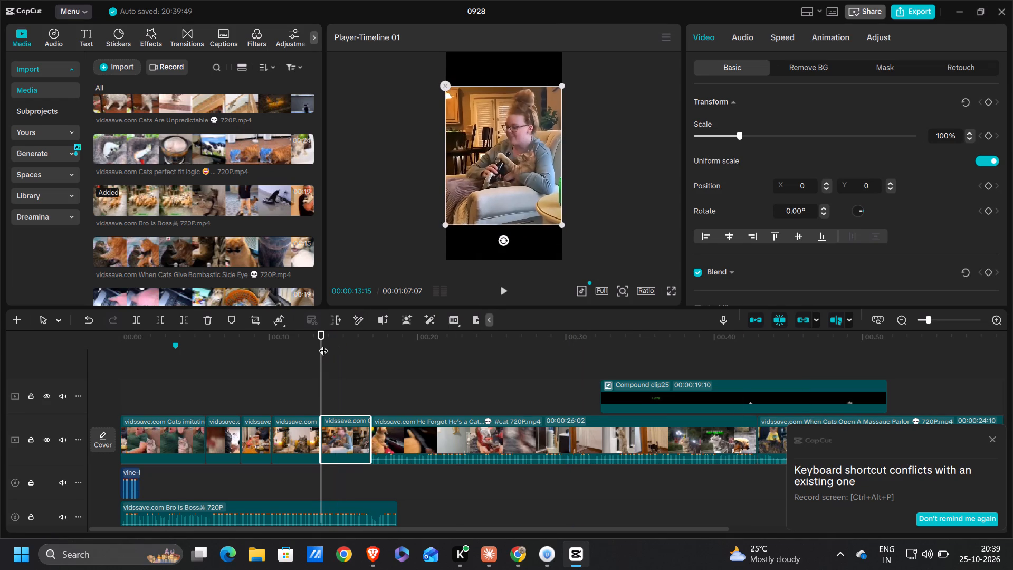
Locate the cut point in the cropped armchair clip around 00:00:15:10, just before its darkened skull effect begins.
left_click_drag(323, 344, 329, 343)
left_click_drag(337, 344, 347, 350)
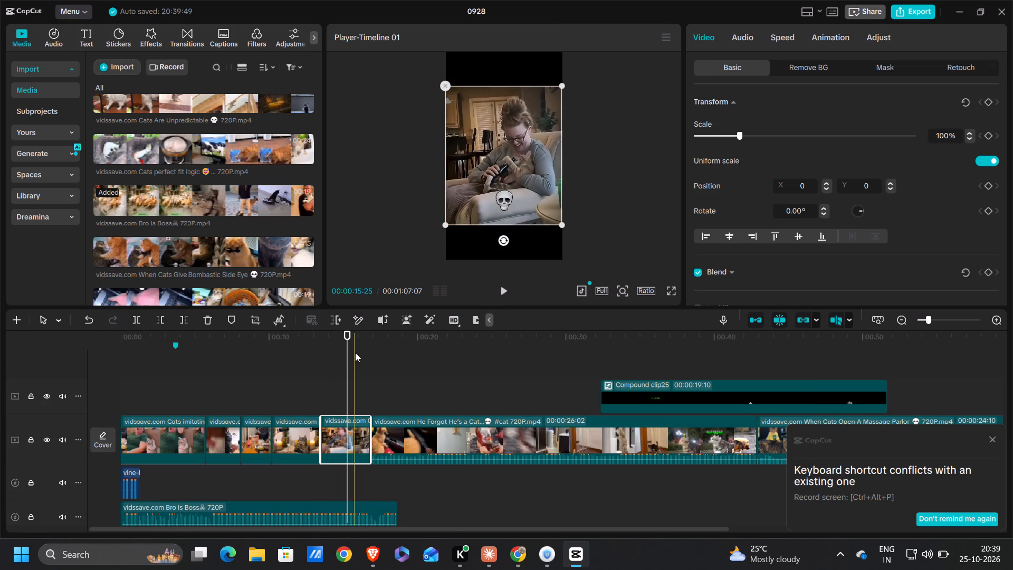
left_click_drag(348, 354, 316, 358)
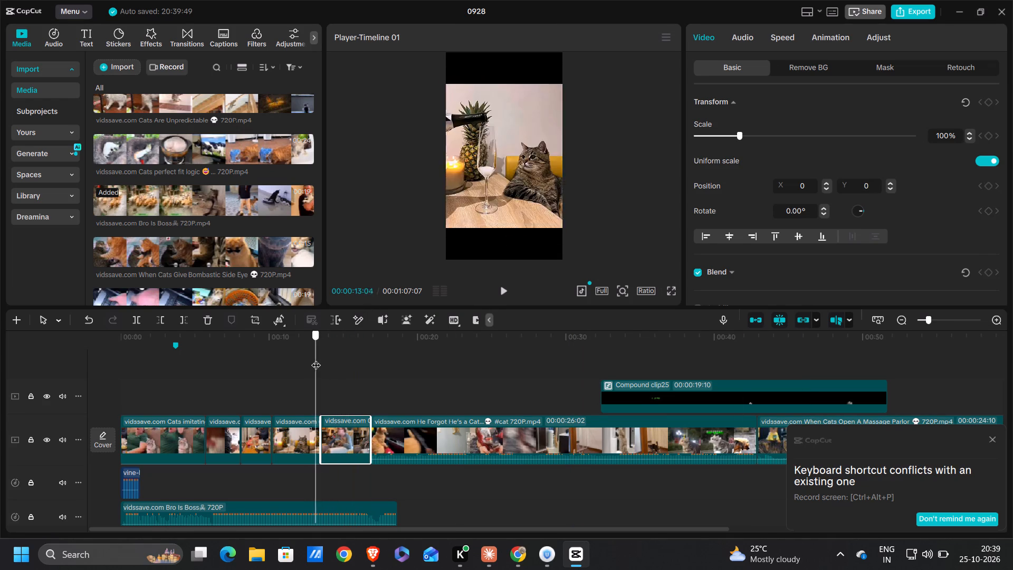
left_click_drag(316, 358, 353, 356)
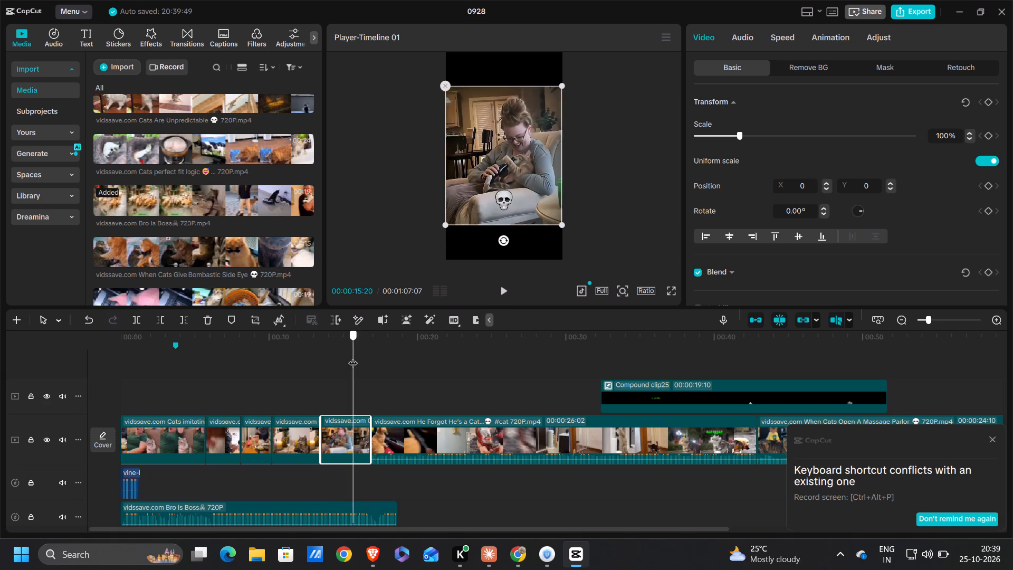
left_click_drag(353, 356, 353, 356)
left_click_drag(353, 356, 349, 356)
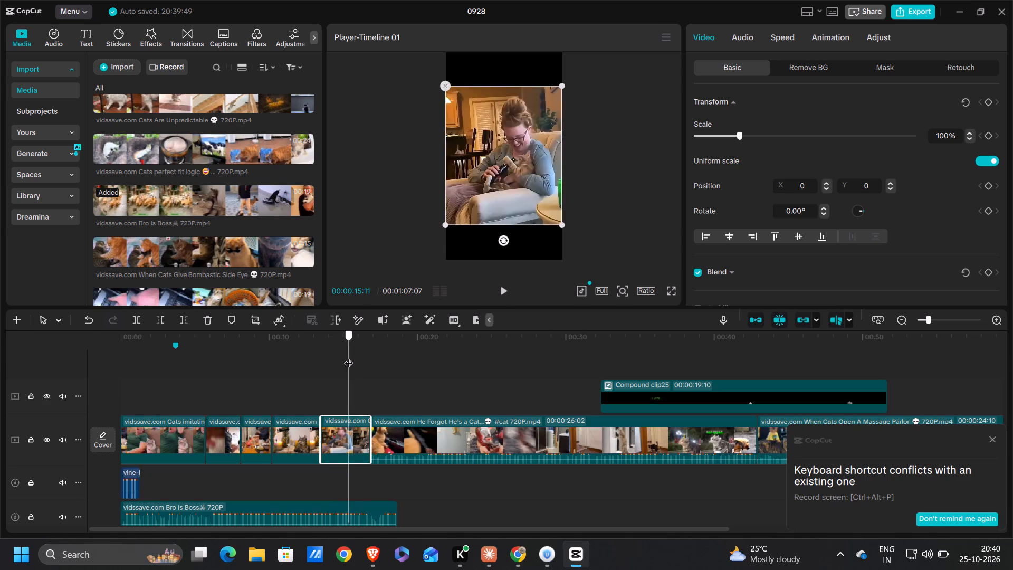
left_click_drag(349, 356, 348, 356)
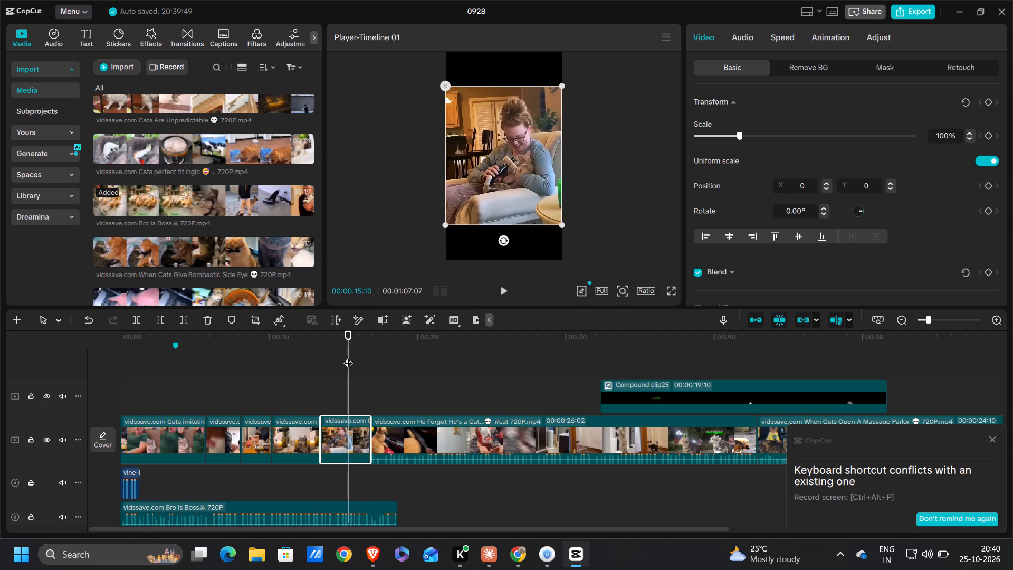
scroll(348, 356, "up", 12, "ctrl")
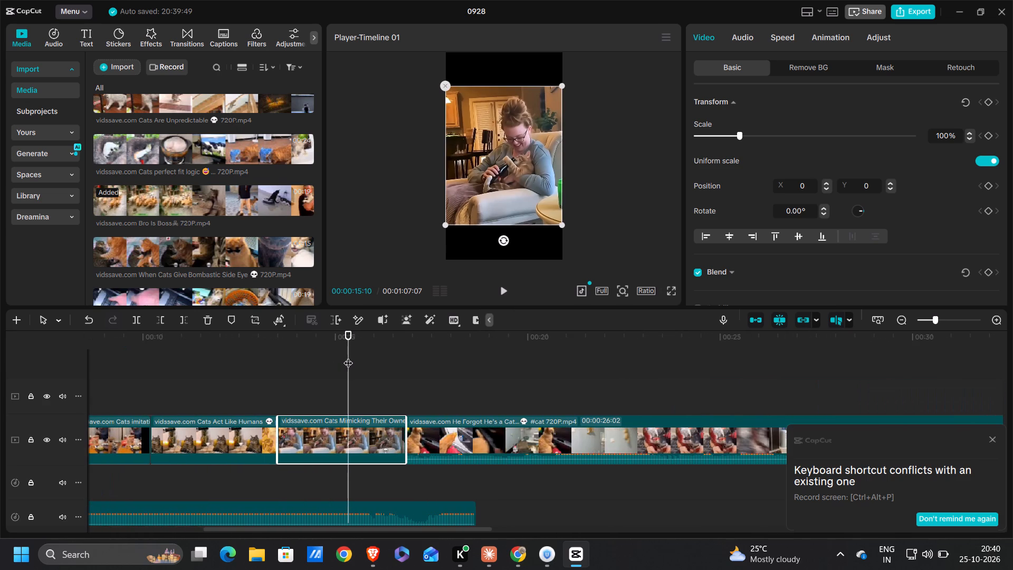
scroll(378, 391, "up", 3, "ctrl")
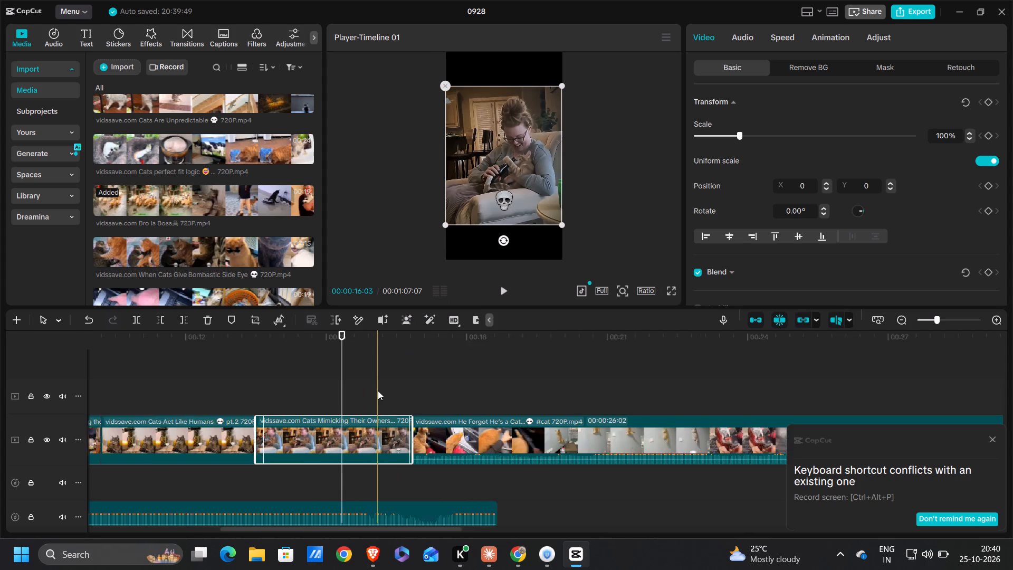
scroll(378, 391, "up", 3, "ctrl")
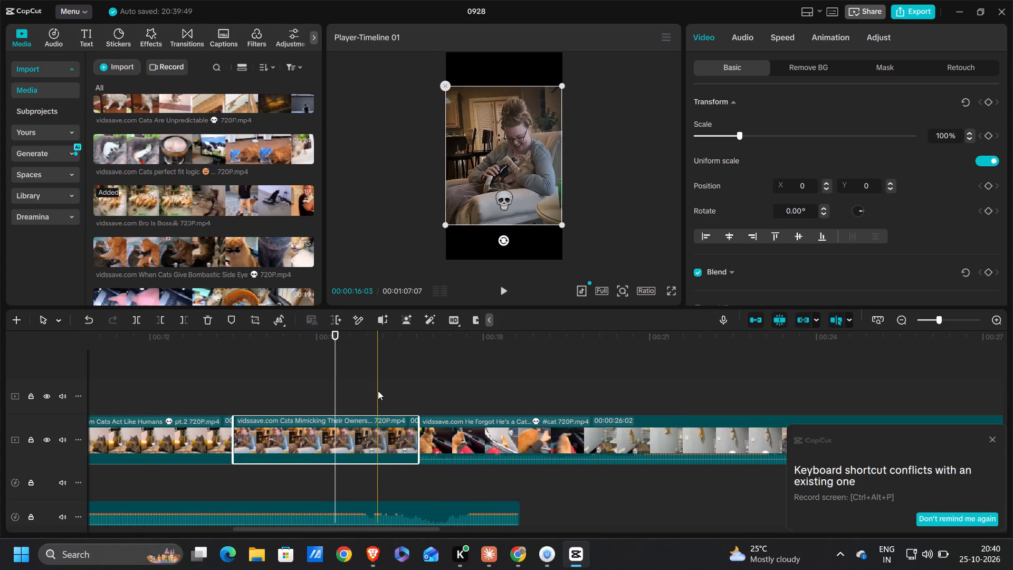
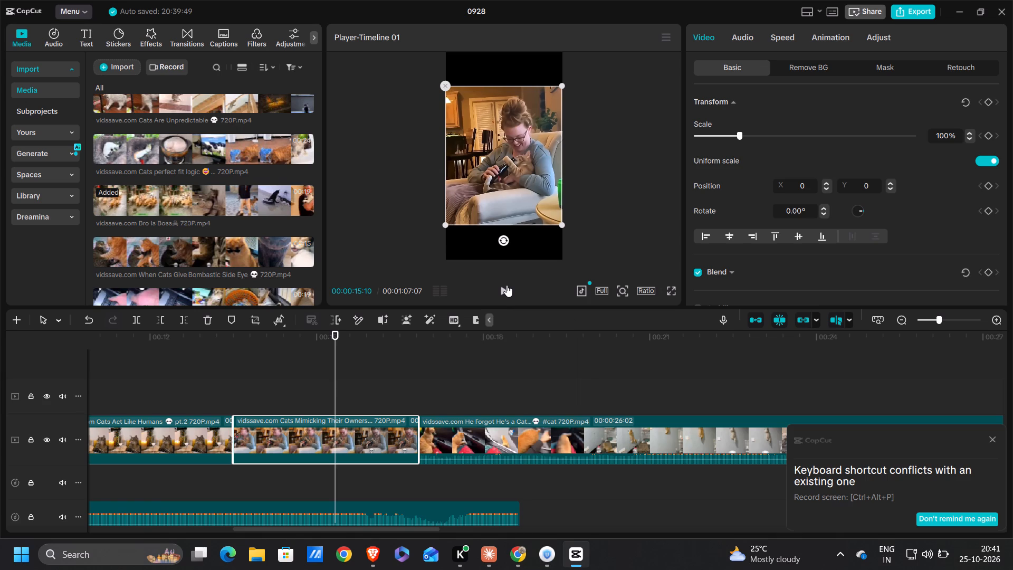
Play the cropped armchair clip from 00:00:15:10 through its darkened skull effect.
key("space")
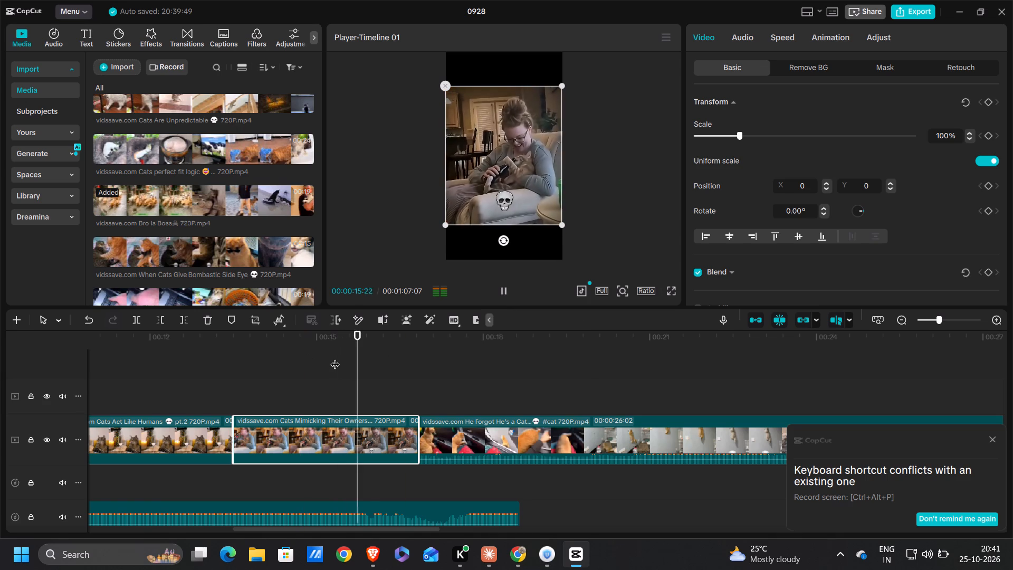
key("space")
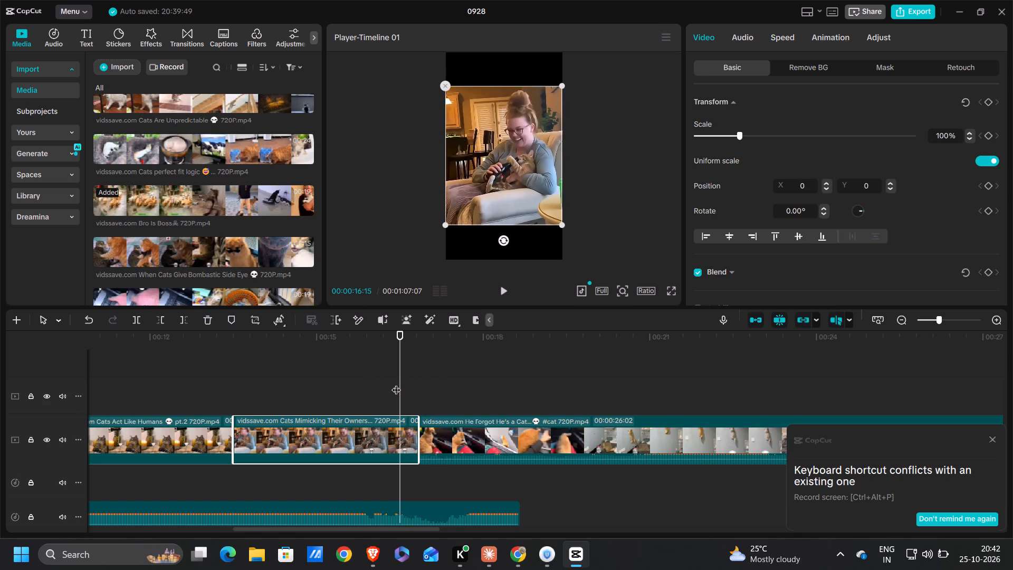
Trim away the beginning of the "He Forgot He's a Cat" clip up to 00:00:29:22, so it starts at the white gate scene.
left_click_drag(398, 382, 604, 408)
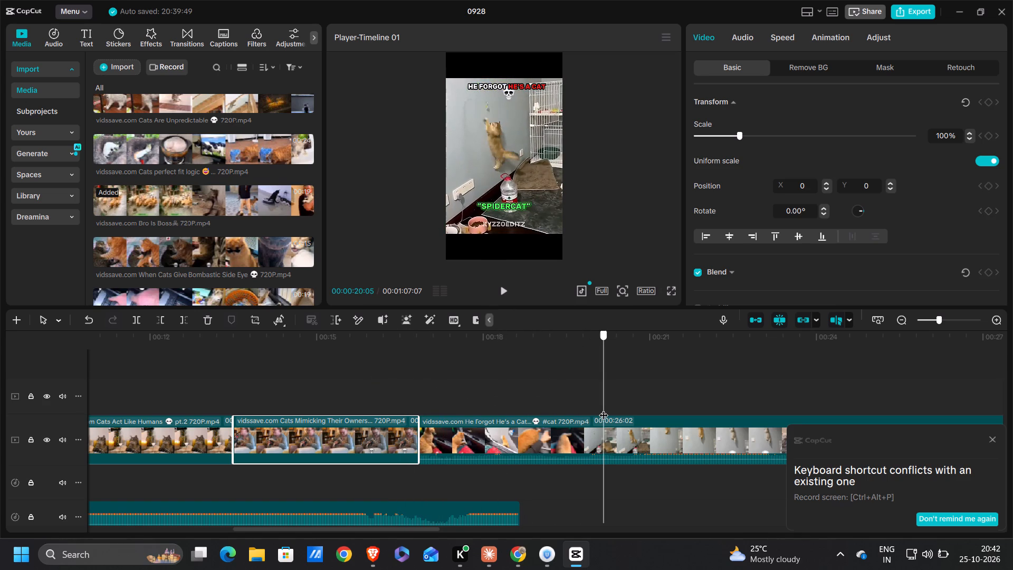
left_click_drag(604, 408, 634, 411)
scroll(634, 411, "down", 4, "ctrl")
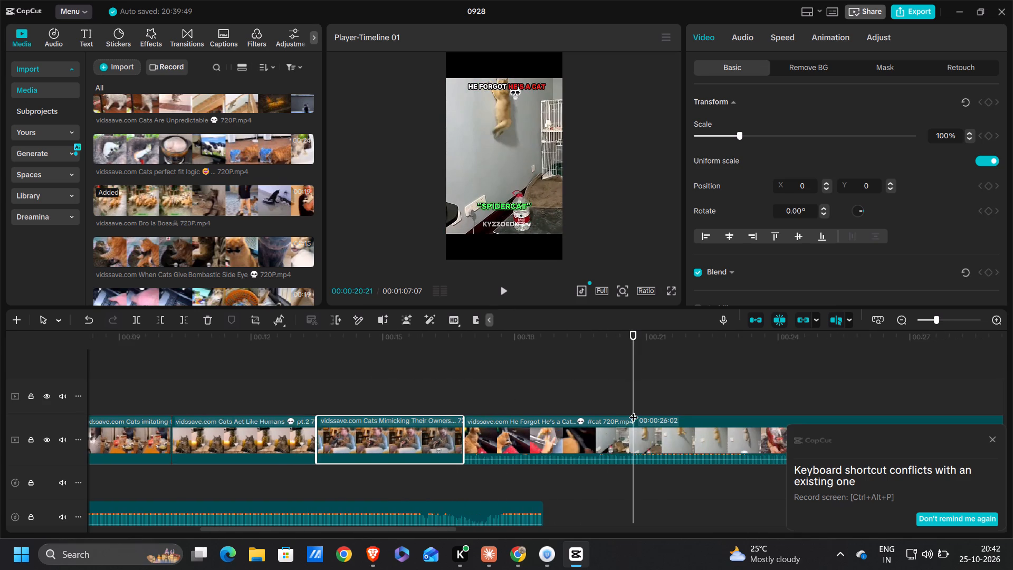
scroll(634, 411, "down", 3, "ctrl")
scroll(634, 411, "left", 1)
scroll(634, 411, "down", 2, "ctrl")
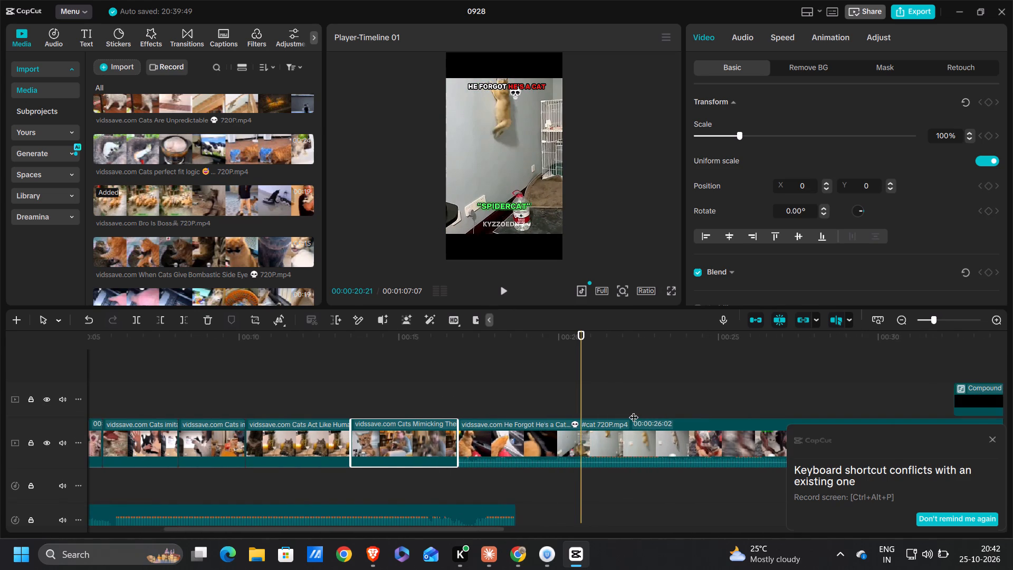
scroll(634, 411, "left", 1)
scroll(634, 411, "down", 3, "ctrl")
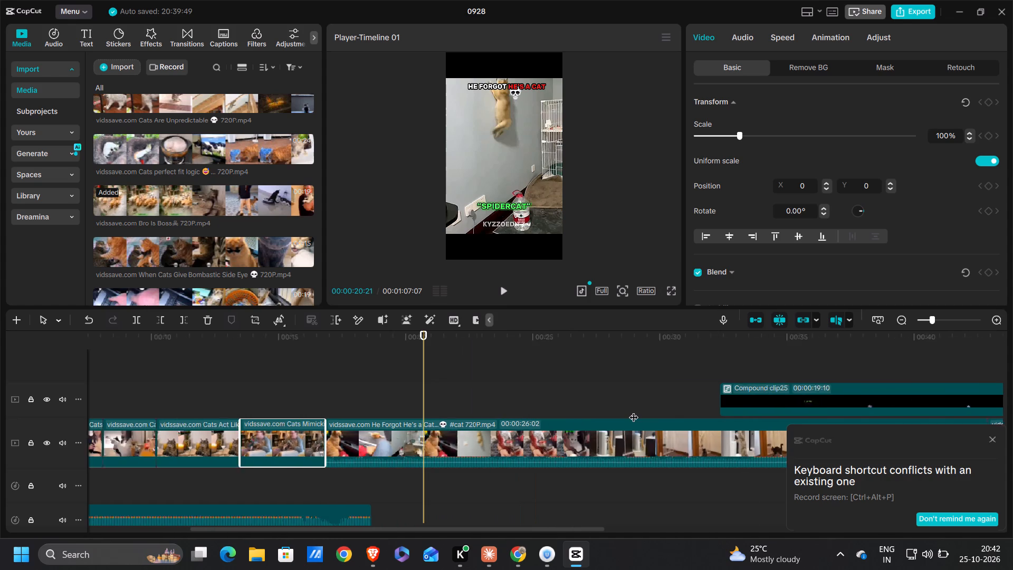
scroll(634, 411, "down", 3, "ctrl")
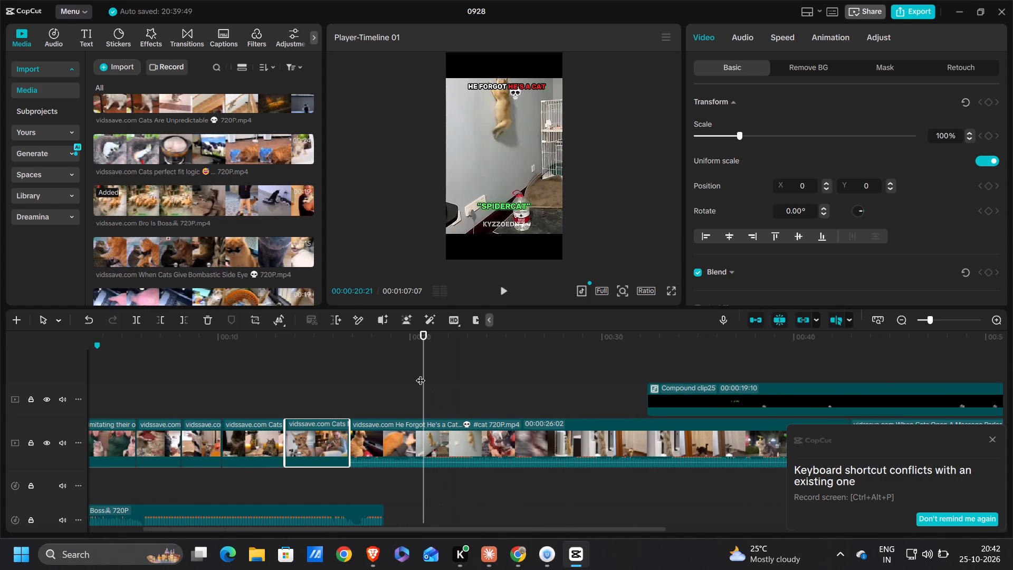
left_click_drag(421, 374, 641, 416)
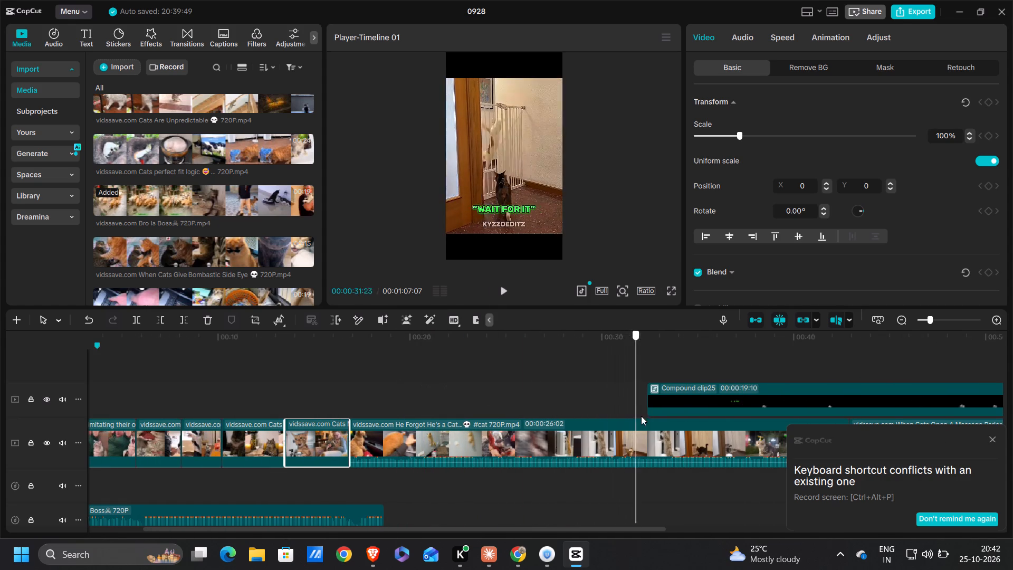
left_click_drag(641, 416, 618, 432)
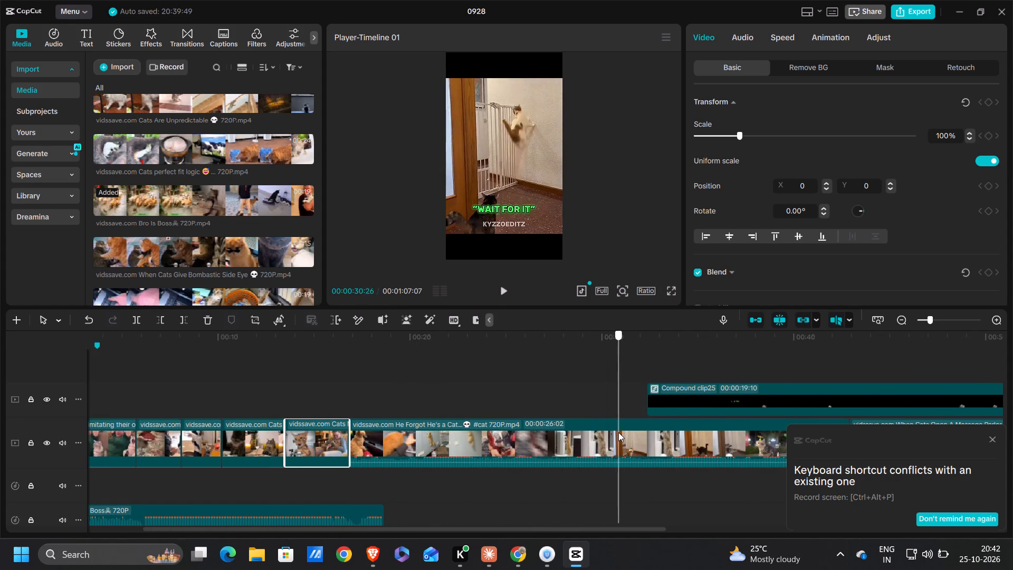
left_click_drag(618, 432, 596, 436)
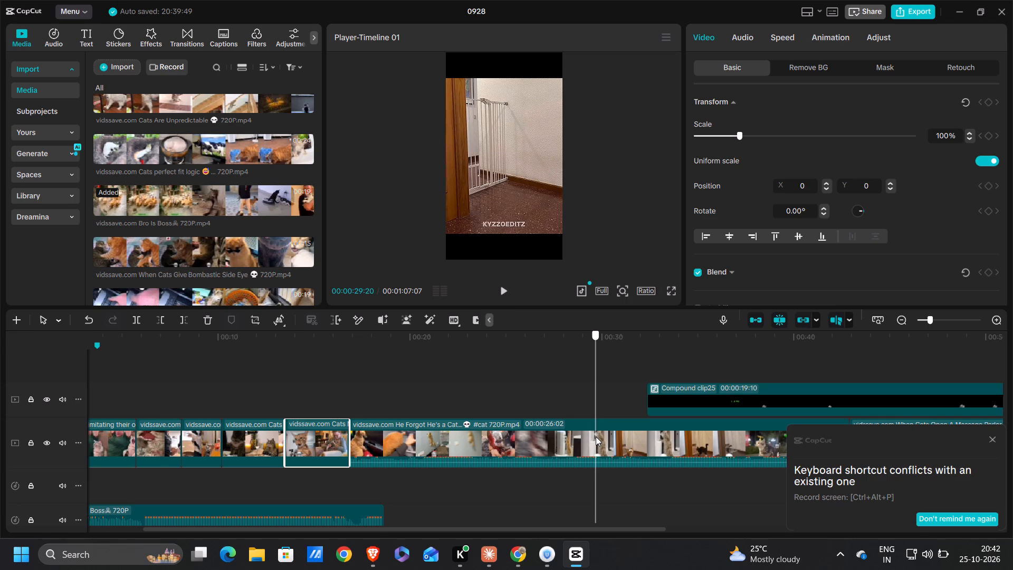
left_click_drag(596, 436, 597, 436)
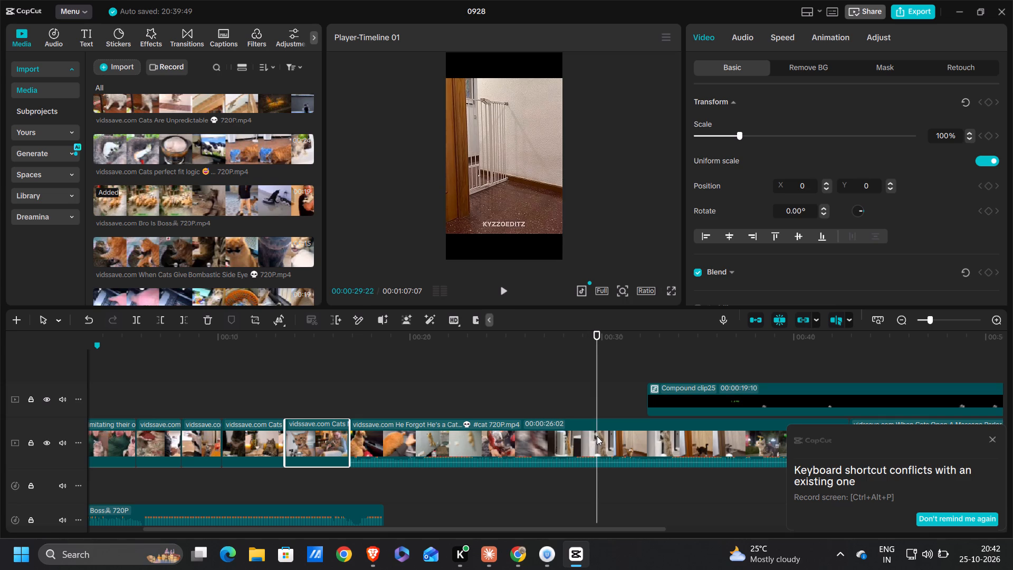
left_click(596, 456)
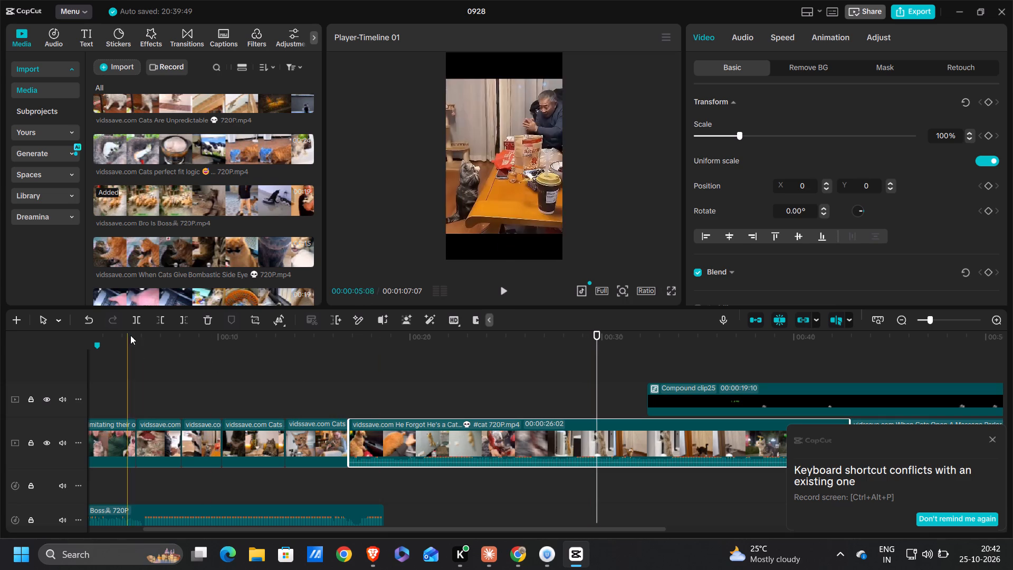
left_click(161, 315)
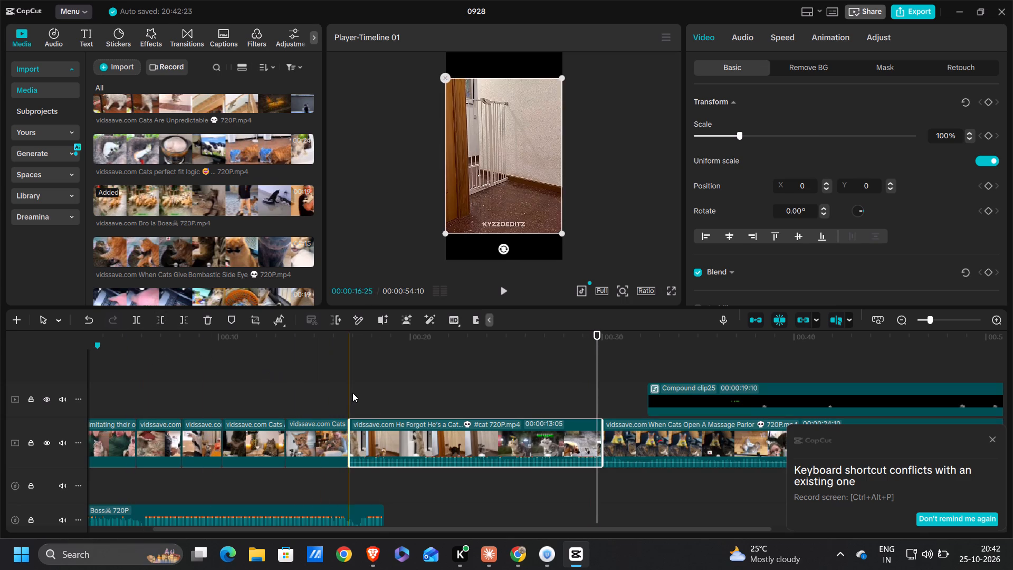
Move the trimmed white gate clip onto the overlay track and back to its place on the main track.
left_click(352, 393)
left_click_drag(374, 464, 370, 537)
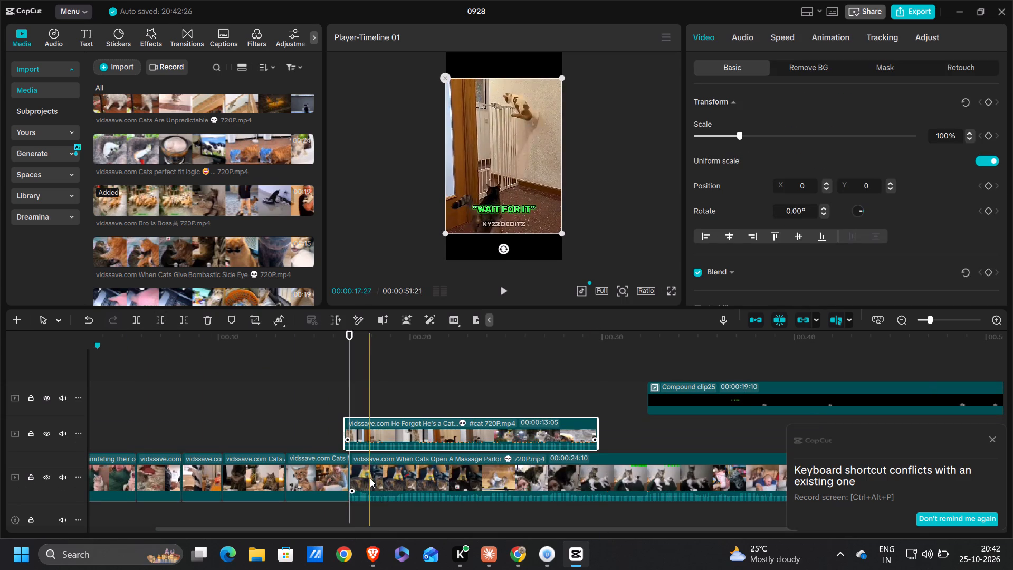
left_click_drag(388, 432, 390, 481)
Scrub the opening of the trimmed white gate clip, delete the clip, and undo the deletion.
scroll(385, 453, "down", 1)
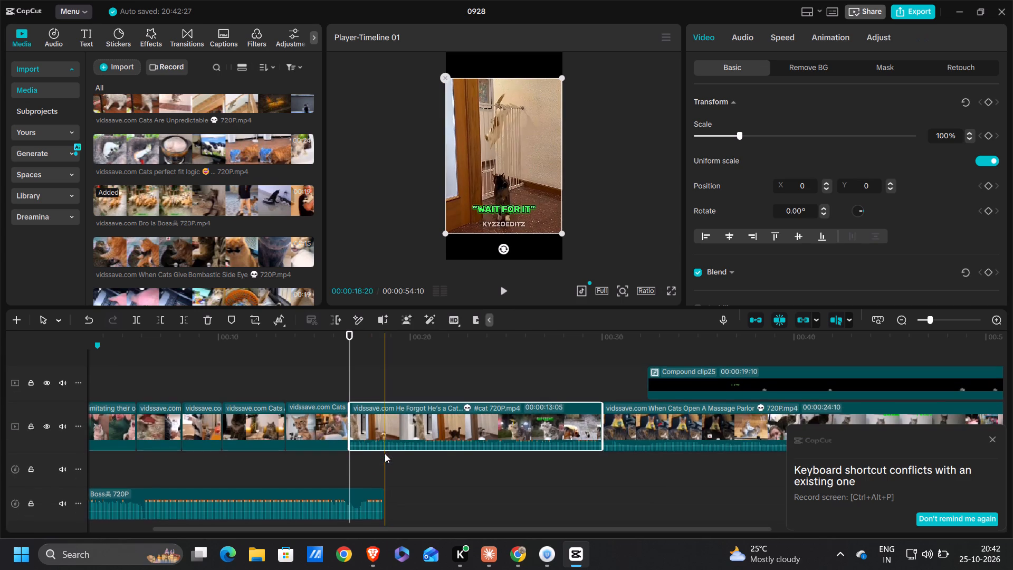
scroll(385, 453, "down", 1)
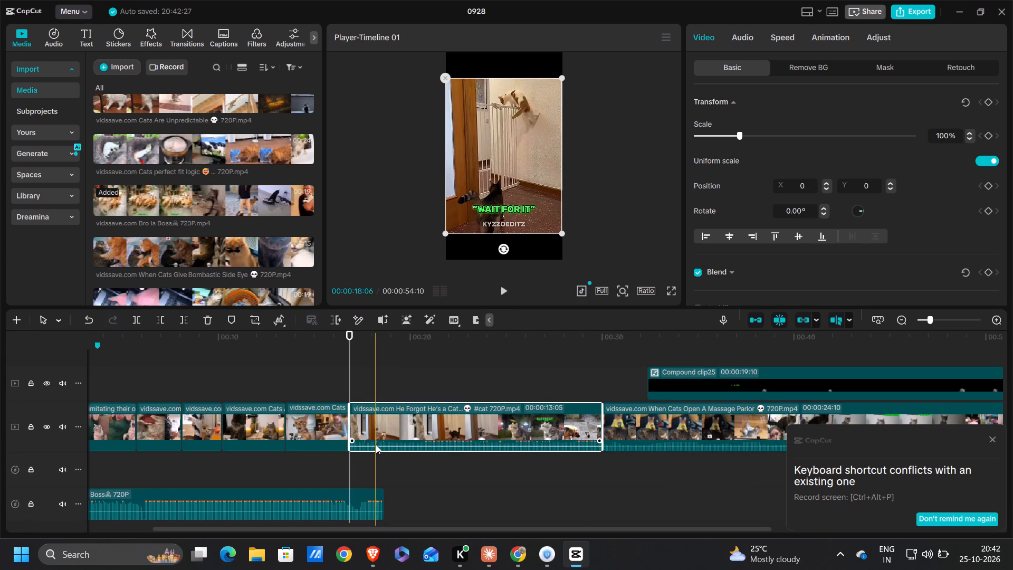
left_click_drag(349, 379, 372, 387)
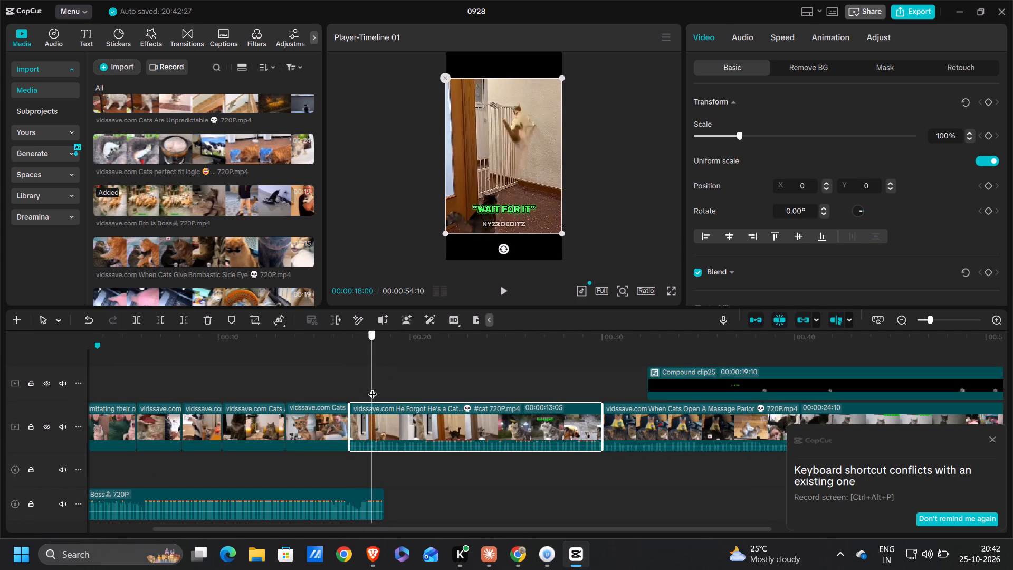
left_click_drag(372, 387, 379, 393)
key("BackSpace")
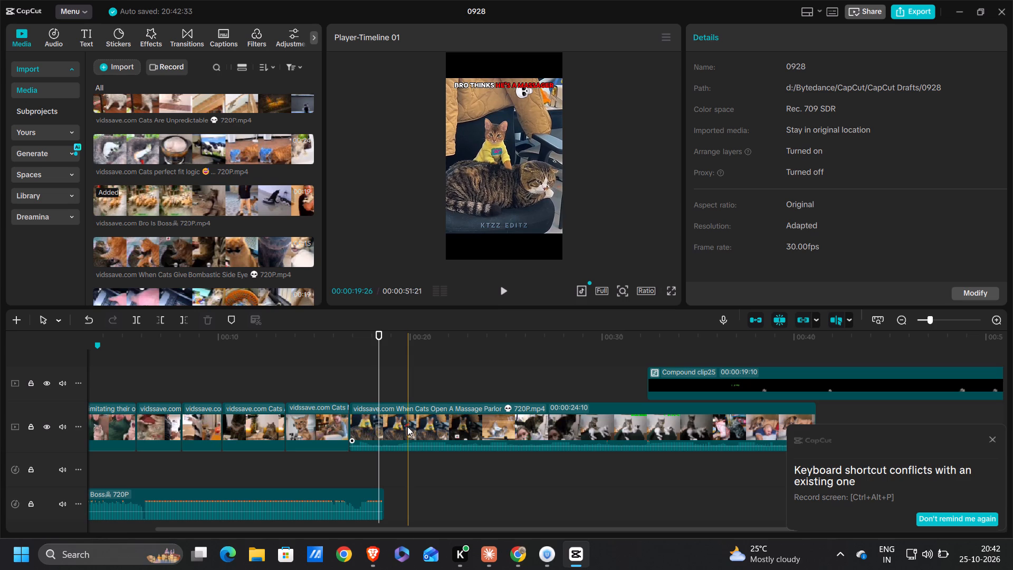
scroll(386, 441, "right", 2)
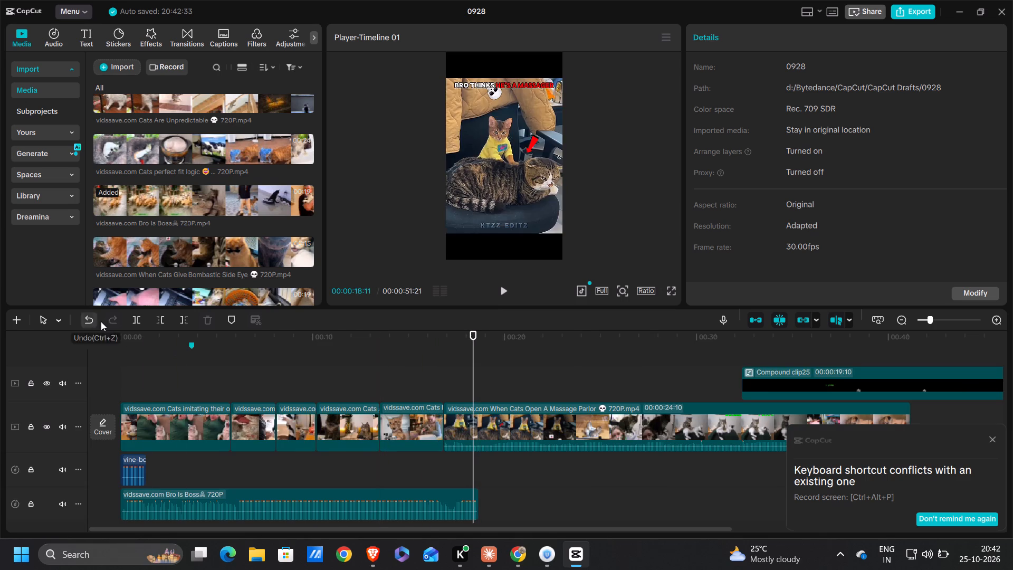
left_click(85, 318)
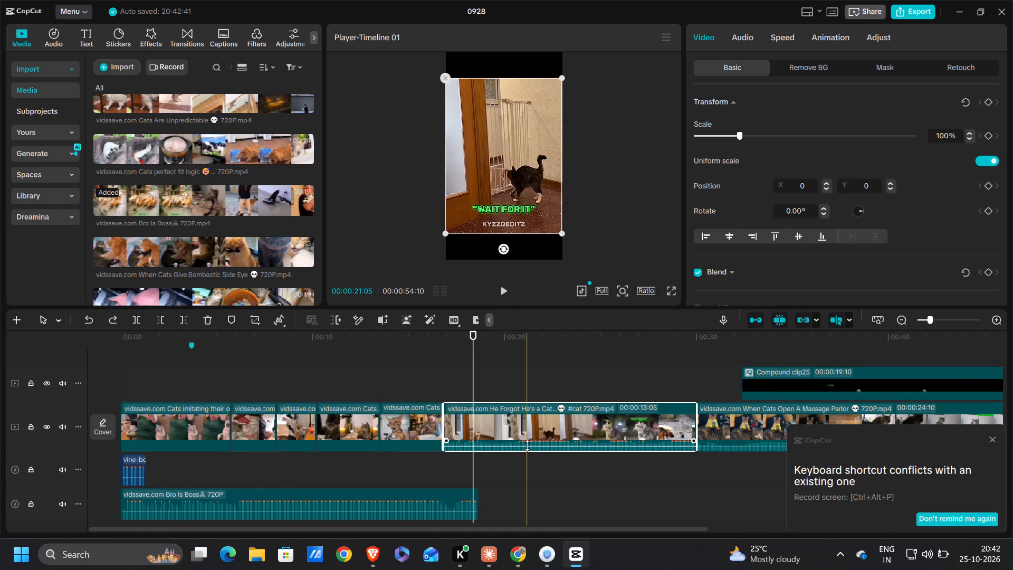
Scrub back through the opening clip to the start of the timeline at 00:00:00:00.
left_click_drag(528, 445, 519, 569)
left_click_drag(262, 373, 239, 382)
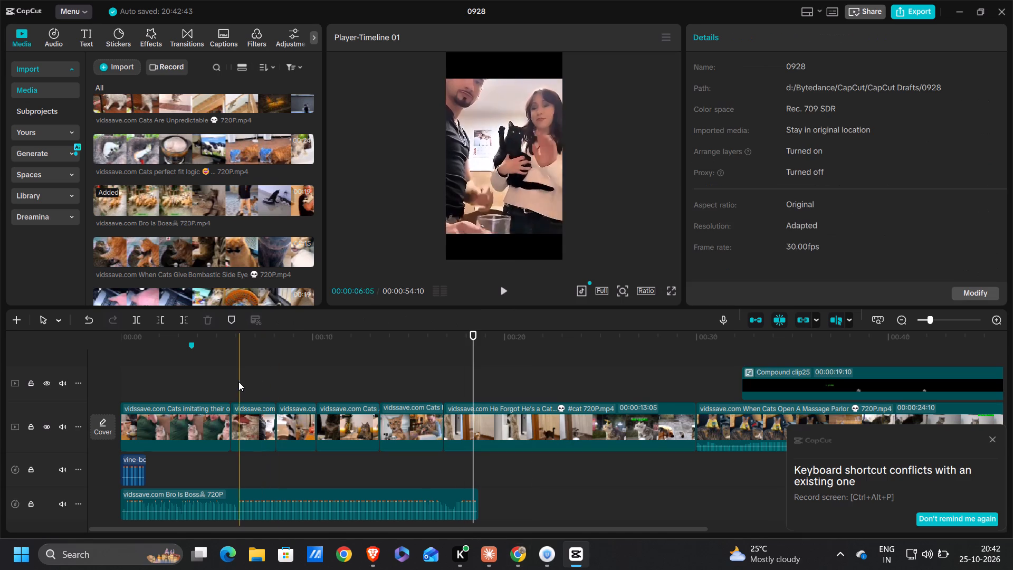
left_click(238, 382)
left_click_drag(234, 382, 152, 383)
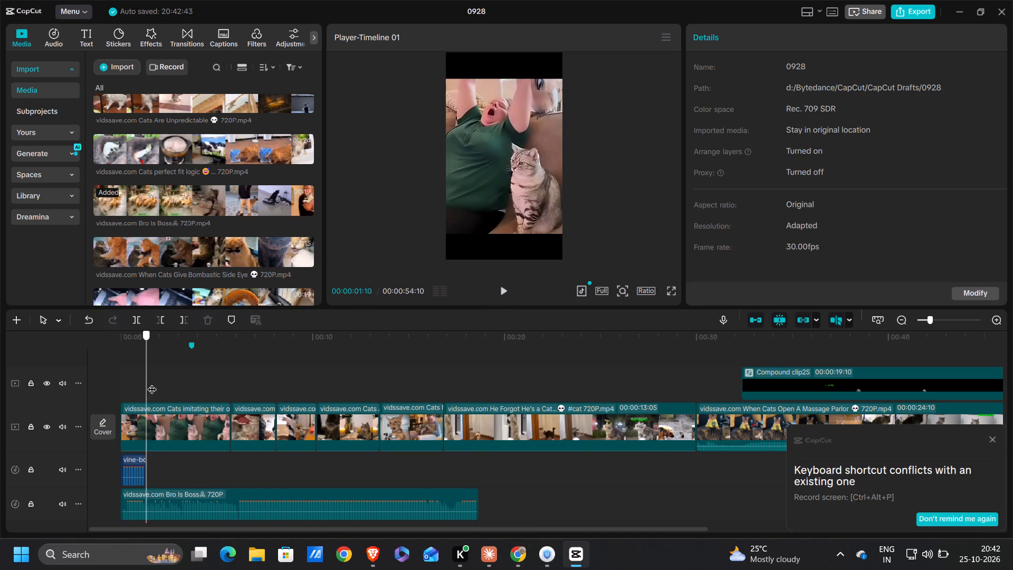
left_click_drag(152, 383, 121, 372)
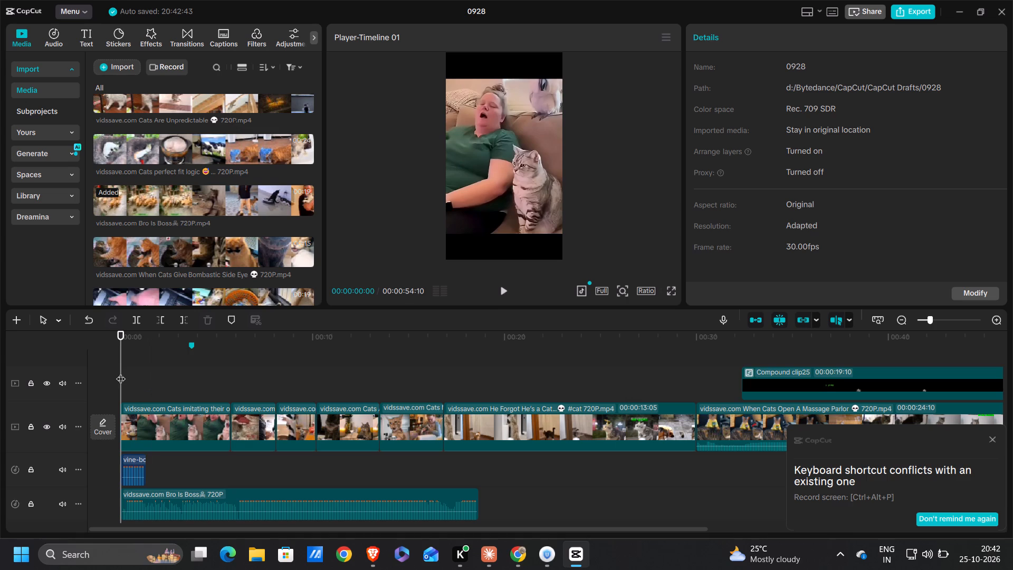
Dismiss the keyboard shortcut conflict notification covering the timeline.
left_click(995, 444)
left_click(992, 441)
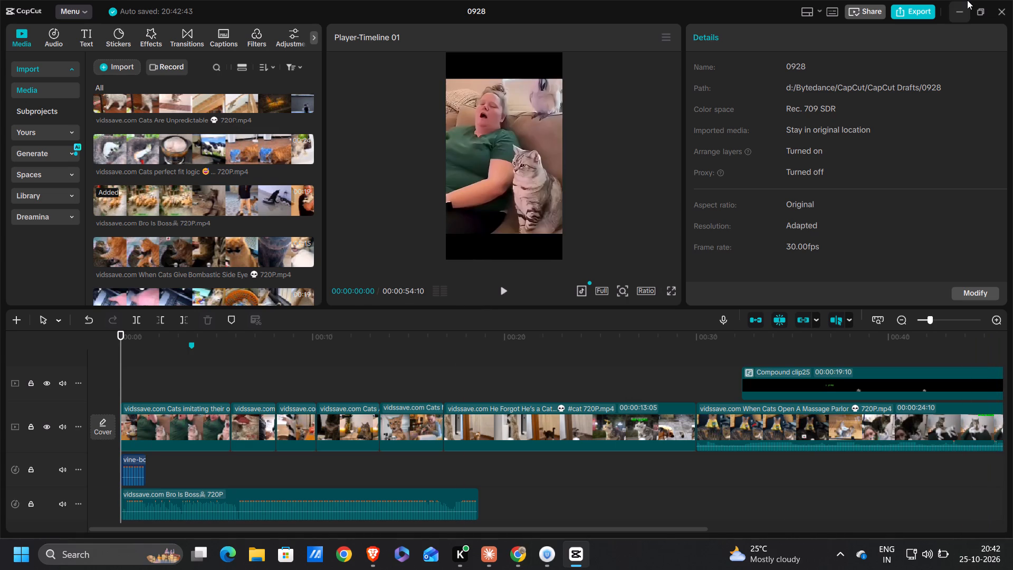
Examine the arrangement of all clips and audio across the whole timeline, with the playhead at its start.
scroll(361, 468, "right", 1)
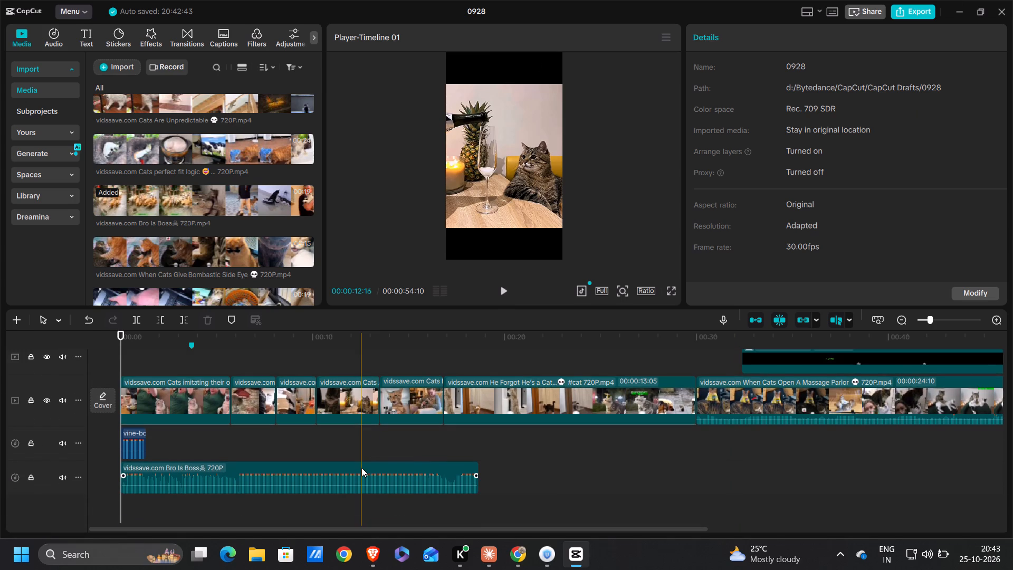
scroll(361, 468, "right", 1)
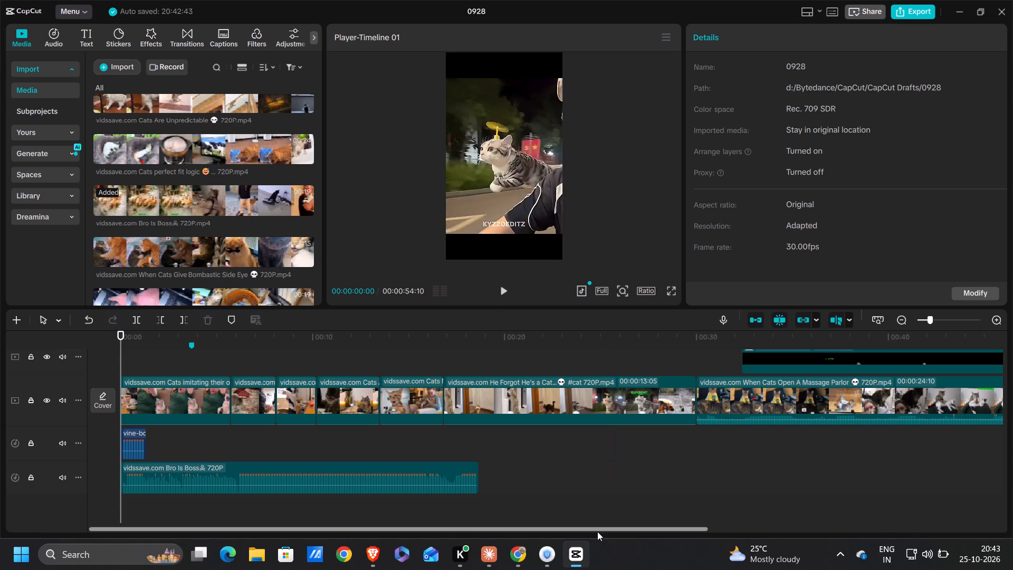
left_click_drag(597, 531, 368, 531)
scroll(459, 480, "down", 8, "ctrl")
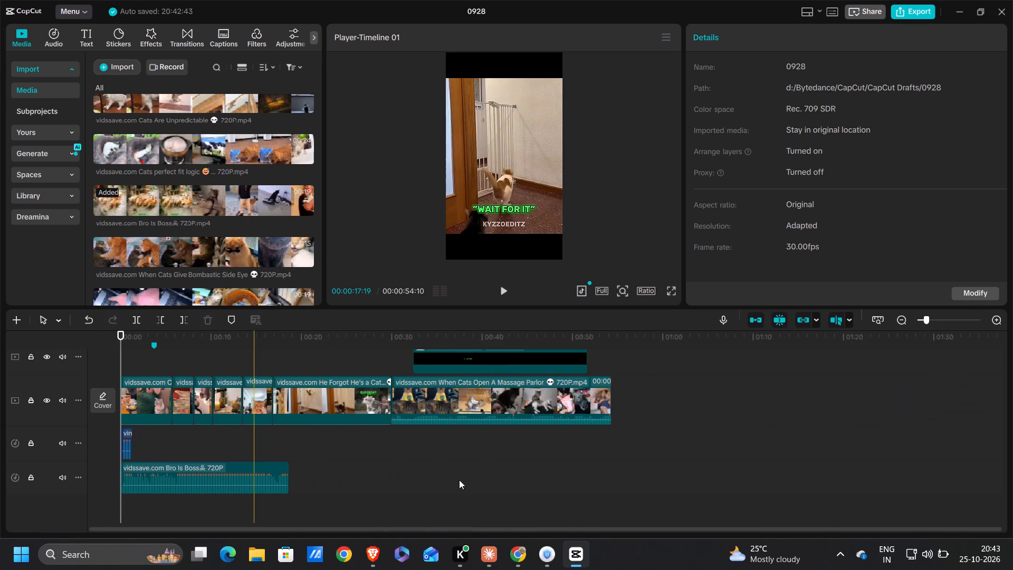
scroll(463, 477, "down", 4, "ctrl")
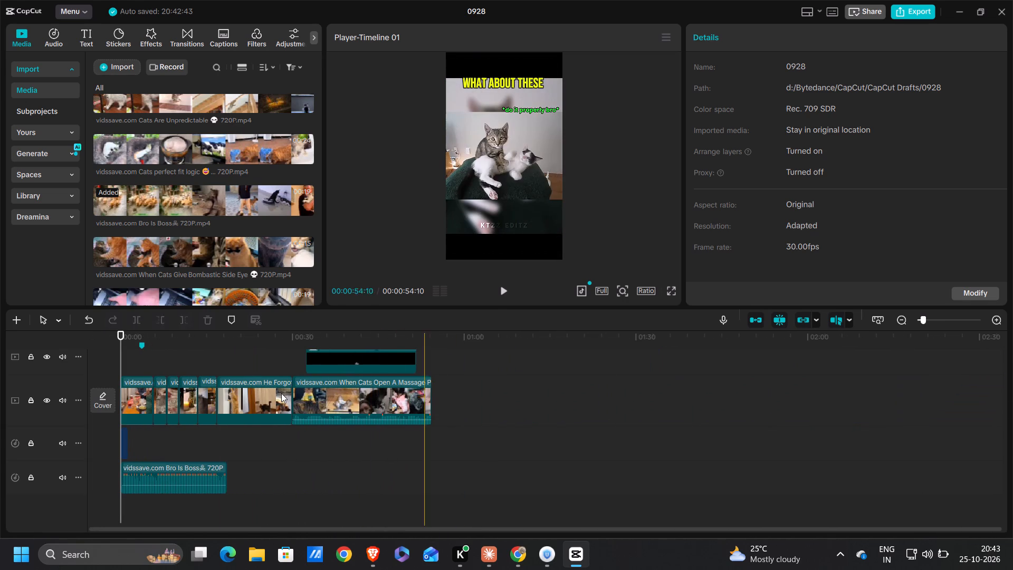
left_click(130, 341)
left_click_drag(131, 341, 97, 353)
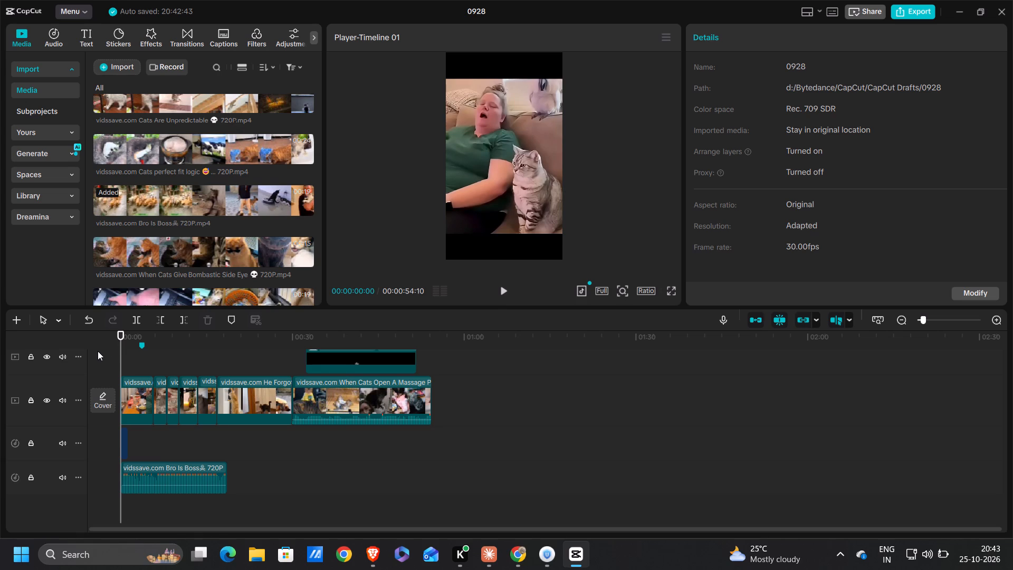
key("space")
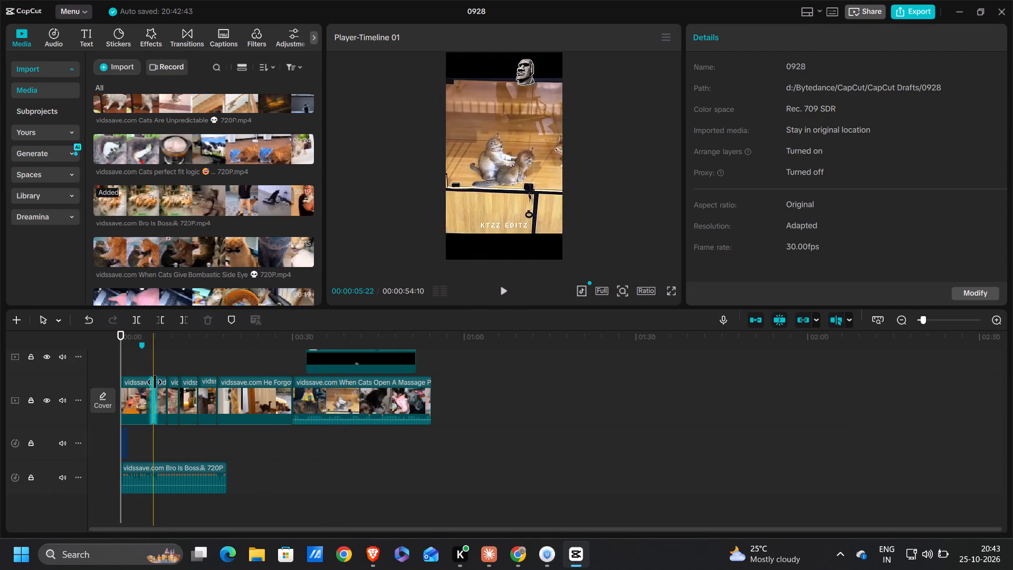
Play the end of the first "Cats imitating their owners" clip into the following scene of the couple holding a black cat.
scroll(139, 375, "up", 15, "ctrl")
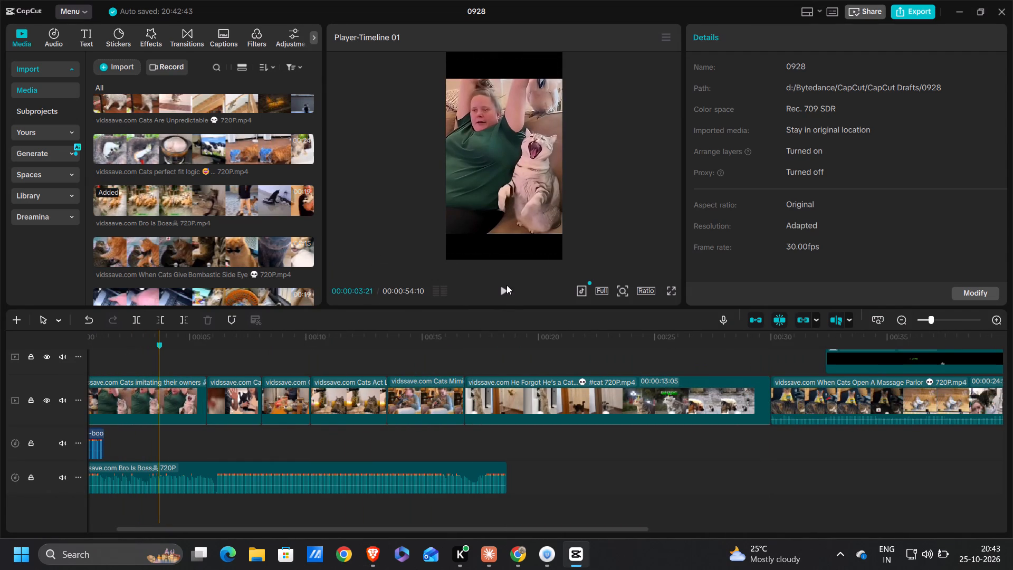
scroll(369, 306, "up", 2, "ctrl")
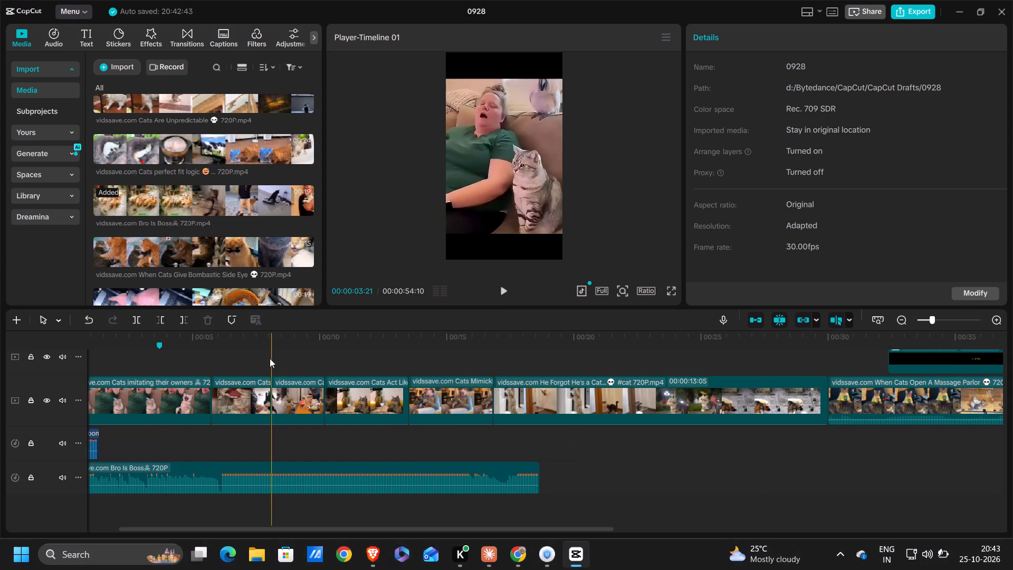
left_click(165, 351)
key("space")
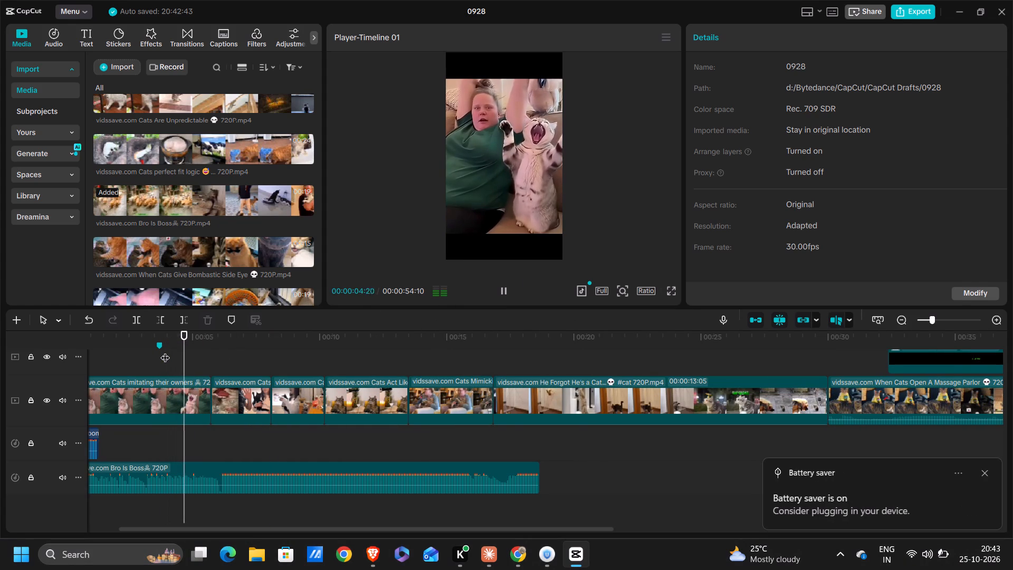
key("space")
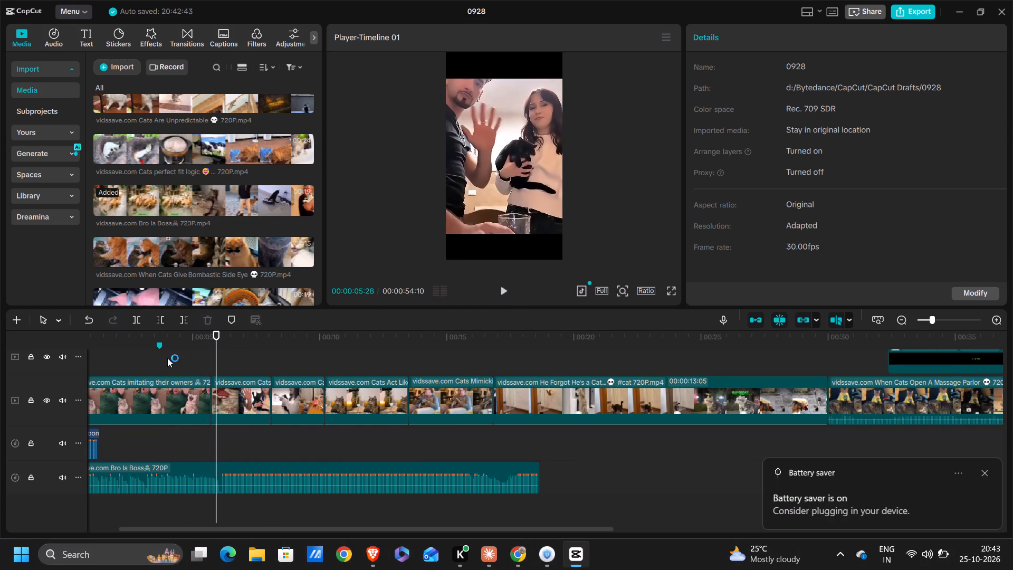
Slow the opening "Cats imitating their owners" clip with the screaming cat to 0.90x speed.
left_click_drag(217, 354, 195, 354)
left_click(197, 401)
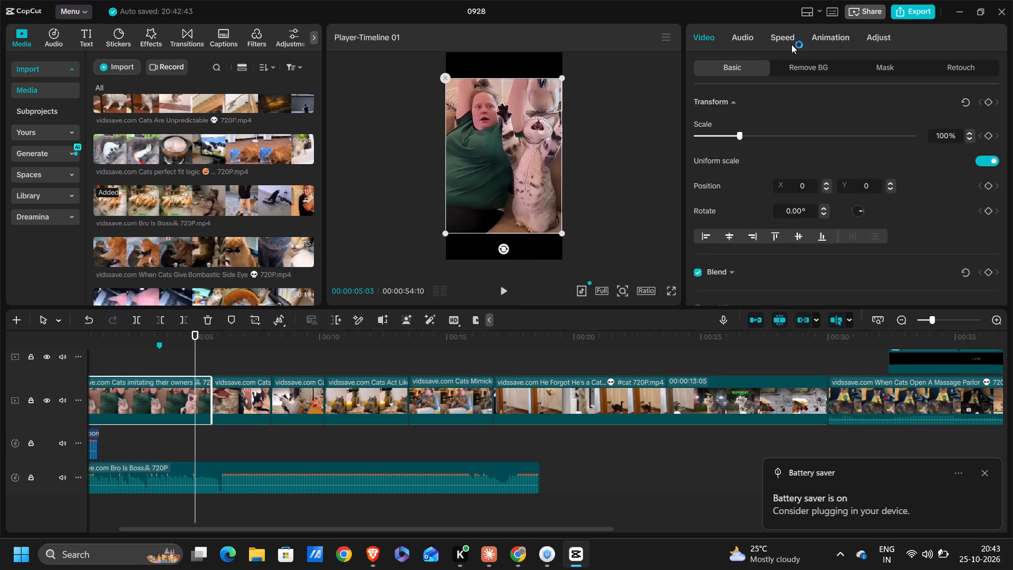
left_click(789, 40)
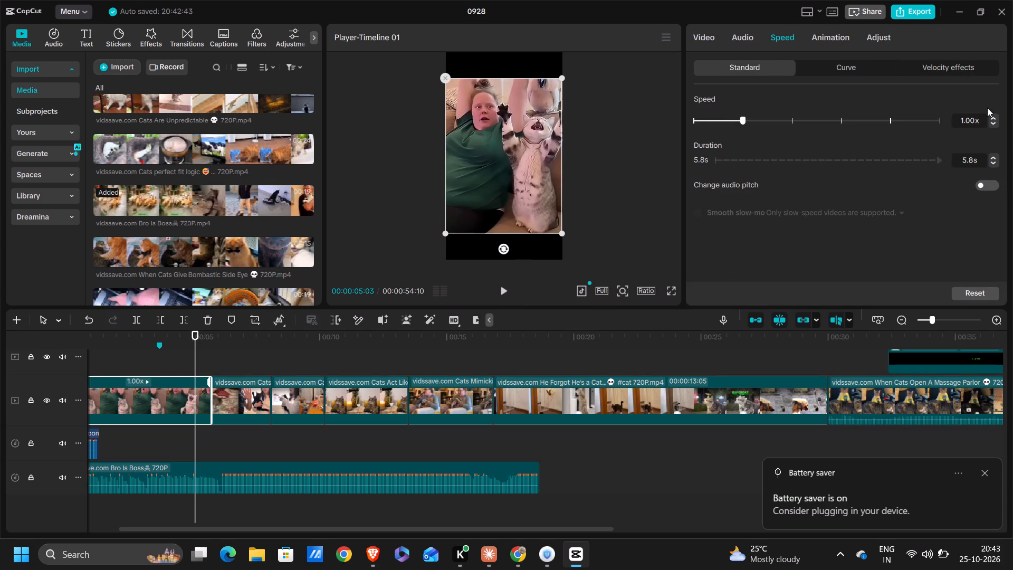
left_click(995, 123)
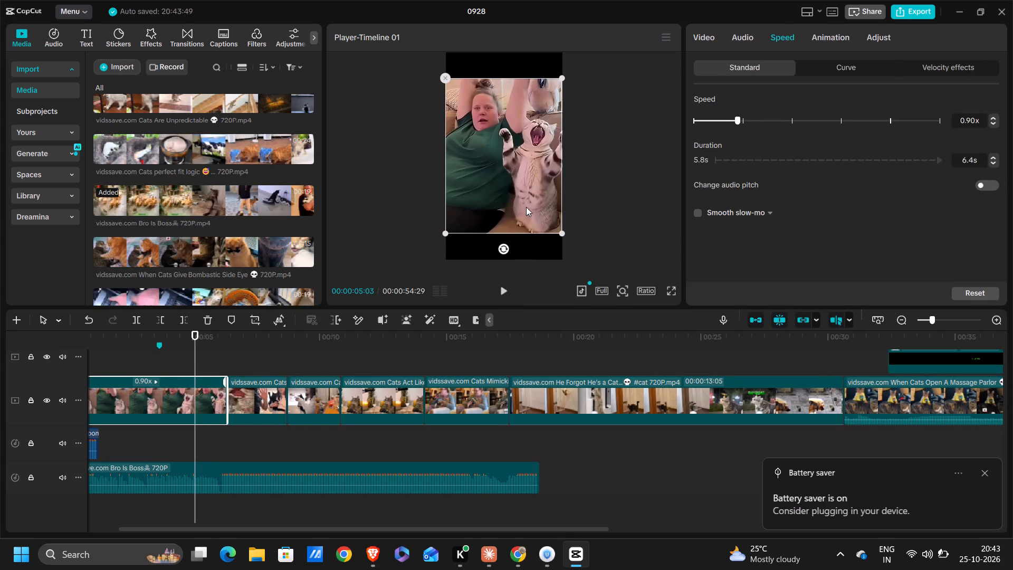
Play to the beat near the end of the slowed opening clip and insert a 3-second freeze frame there, at about 00:00:06:04.
key("space")
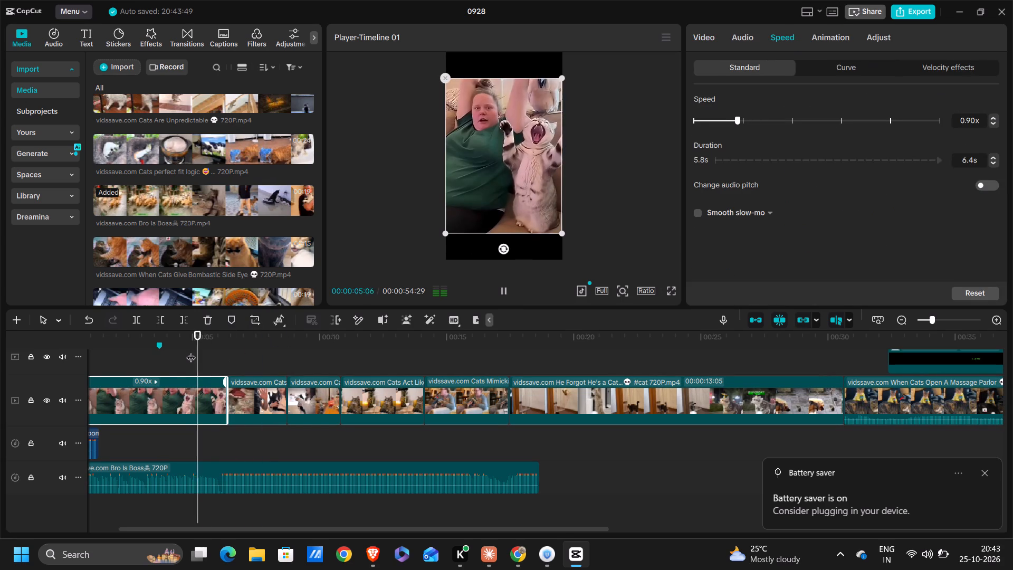
key("space")
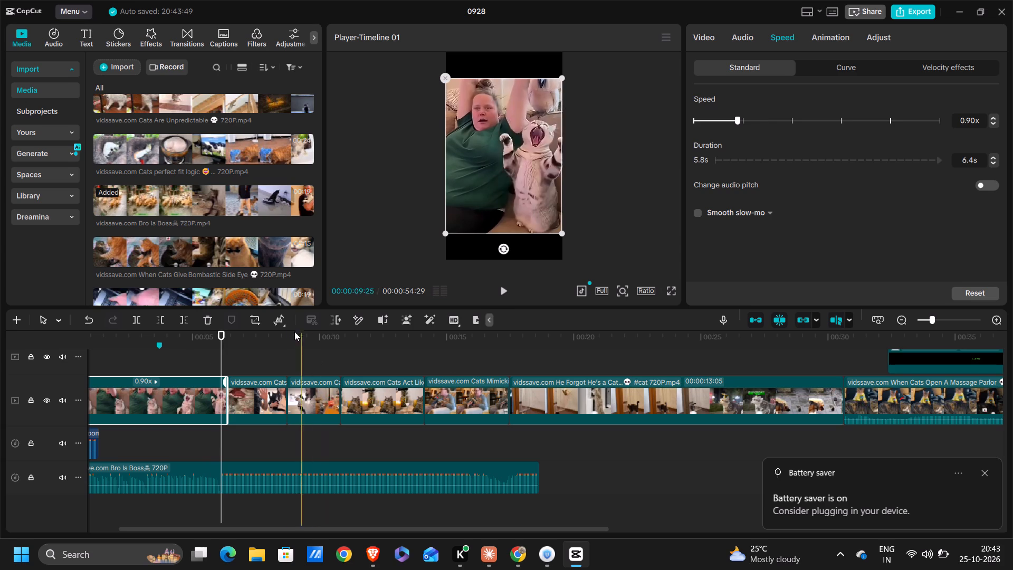
left_click(291, 343)
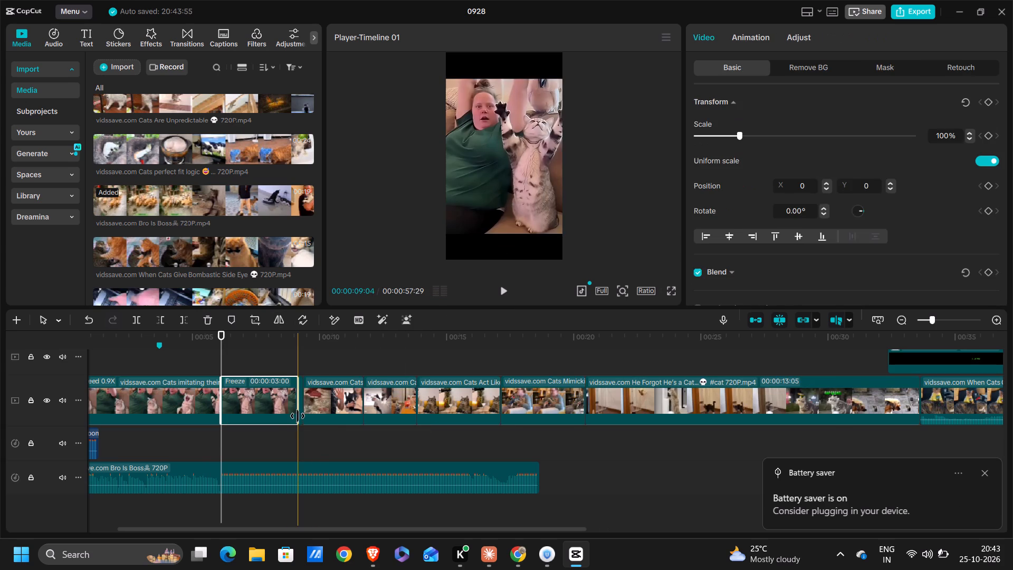
Move Compound clip25 from above the massage parlor clip to the very start of the timeline.
scroll(217, 358, "up", 1)
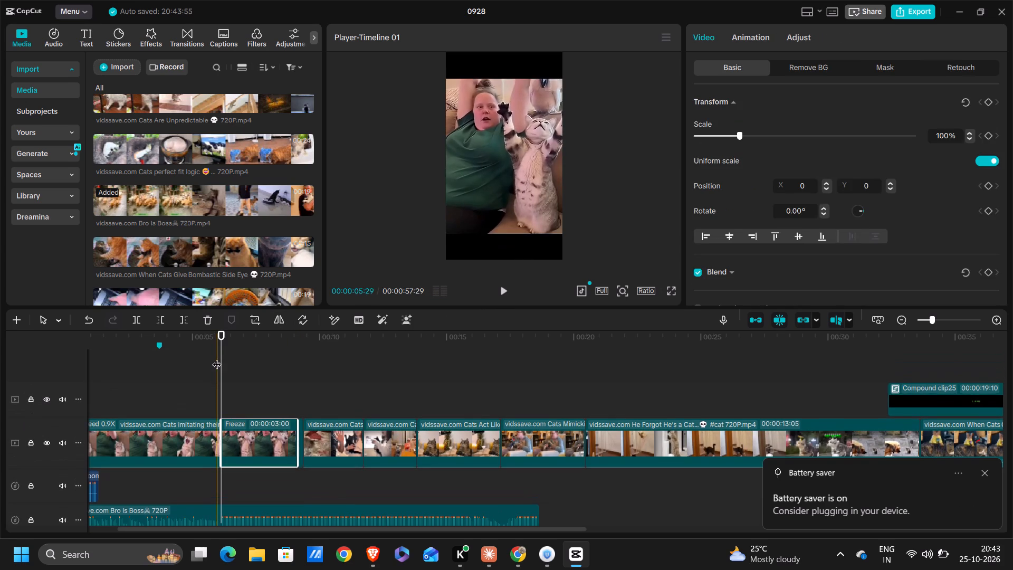
scroll(342, 385, "down", 6, "ctrl")
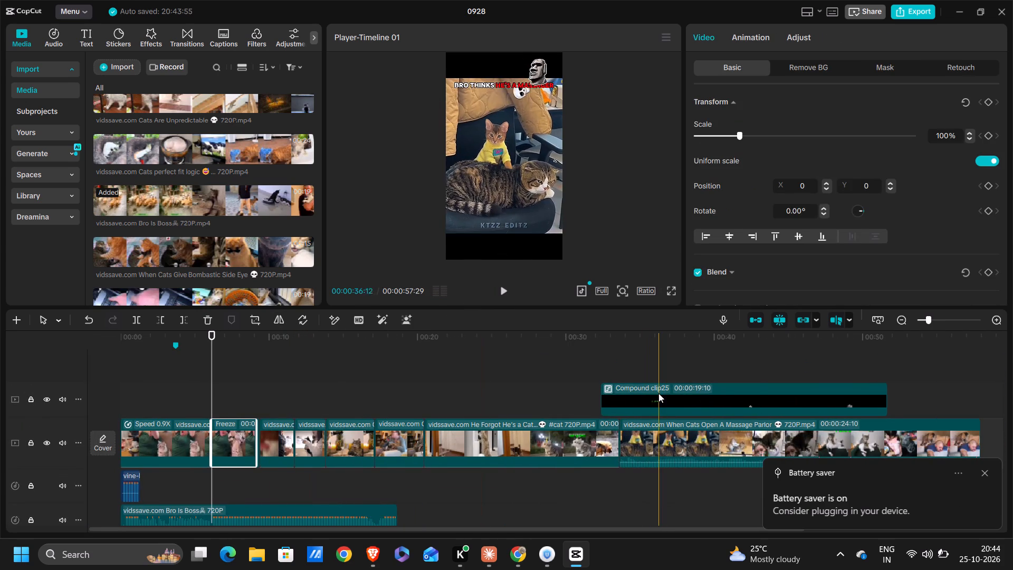
left_click_drag(658, 393, 179, 387)
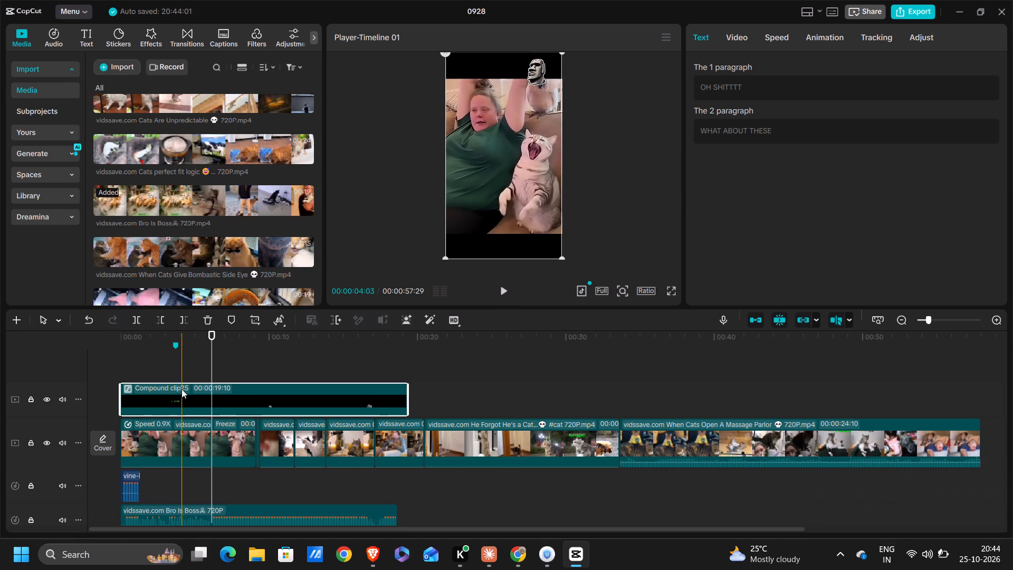
key("space")
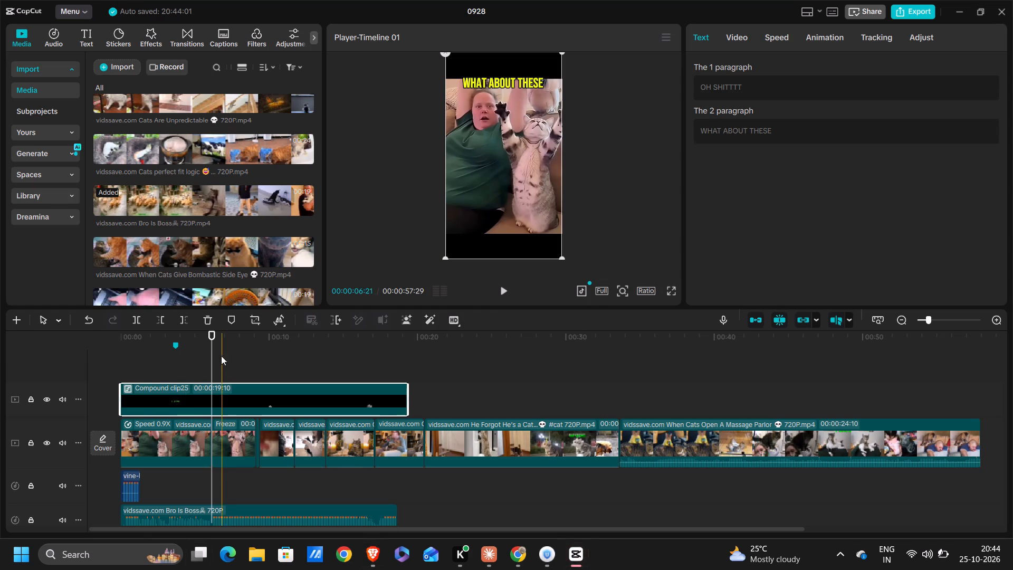
Break Compound clip25 apart into its separate image, effect and text elements, and put the playhead at 00:00:00:00.
right_click(207, 393)
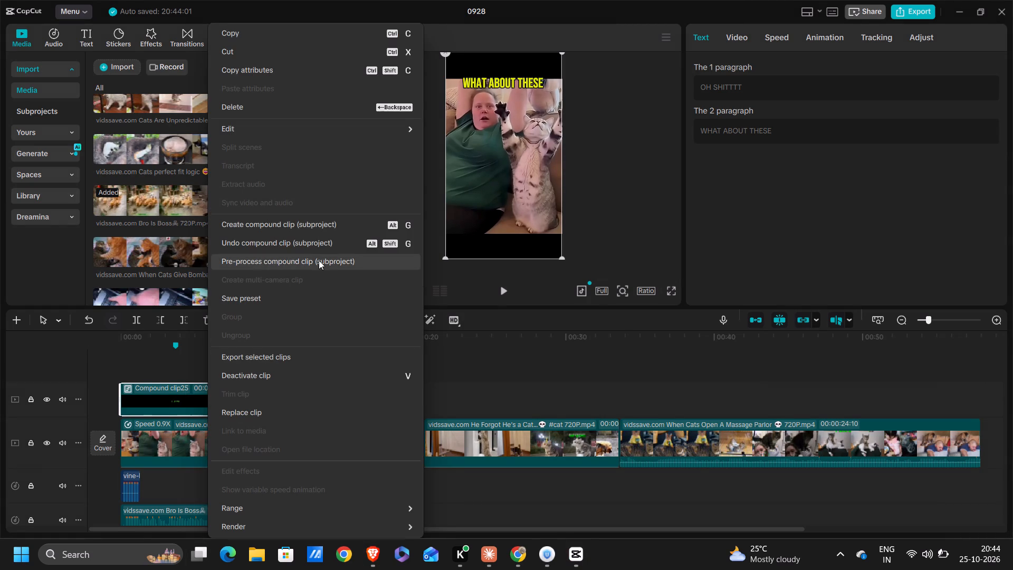
left_click(334, 244)
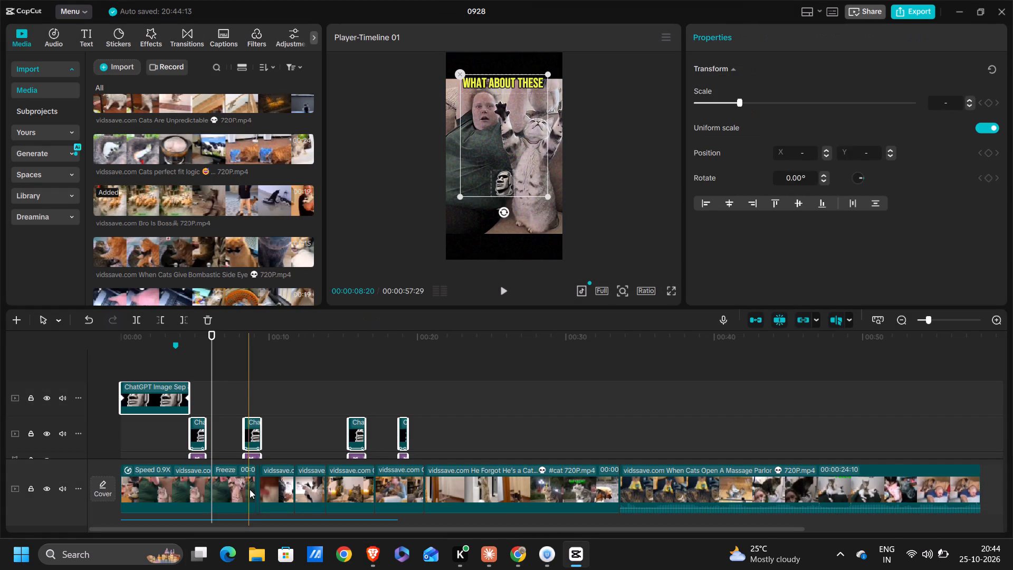
scroll(247, 408, "down", 4)
scroll(247, 408, "up", 1)
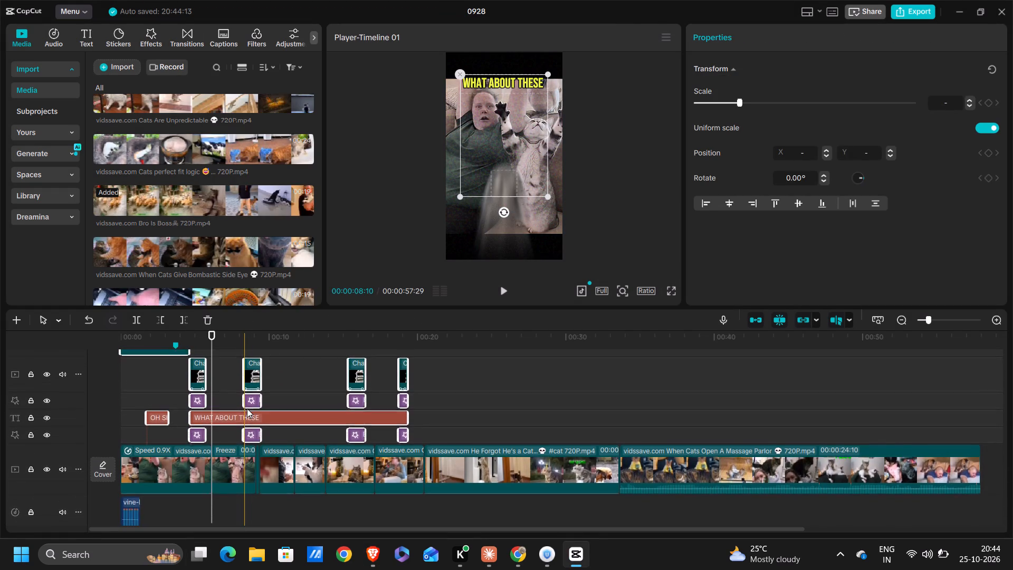
scroll(247, 408, "up", 1)
left_click(123, 387)
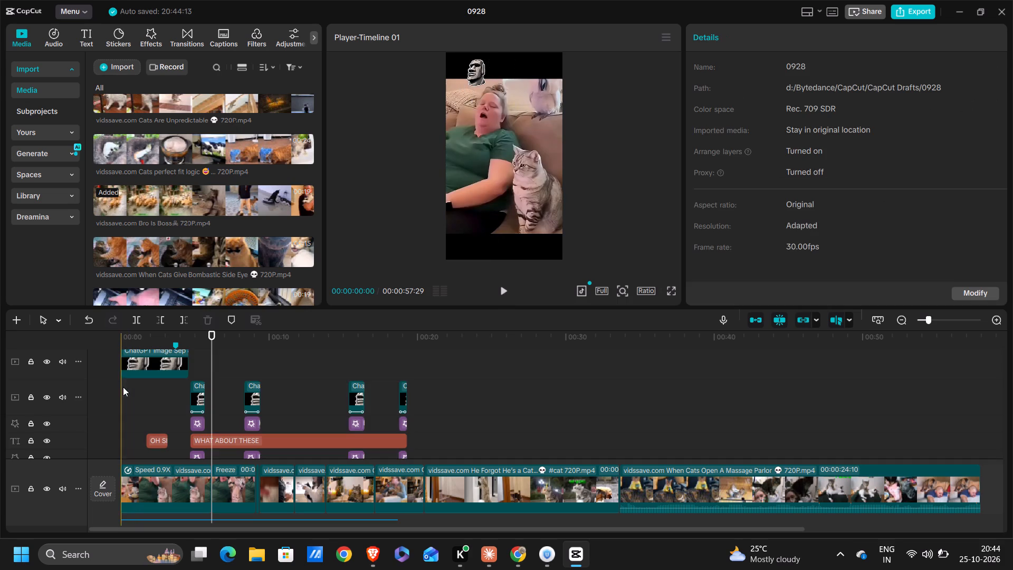
Delete the leftover sliver of the opening clip between the freeze frame and the couple's scene.
scroll(141, 395, "down", 3)
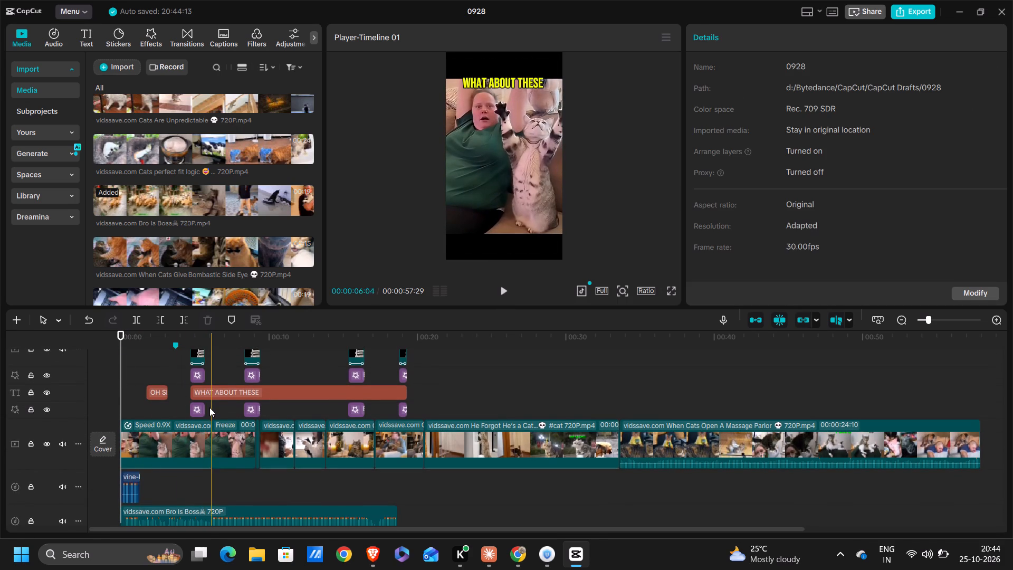
scroll(223, 401, "up", 1)
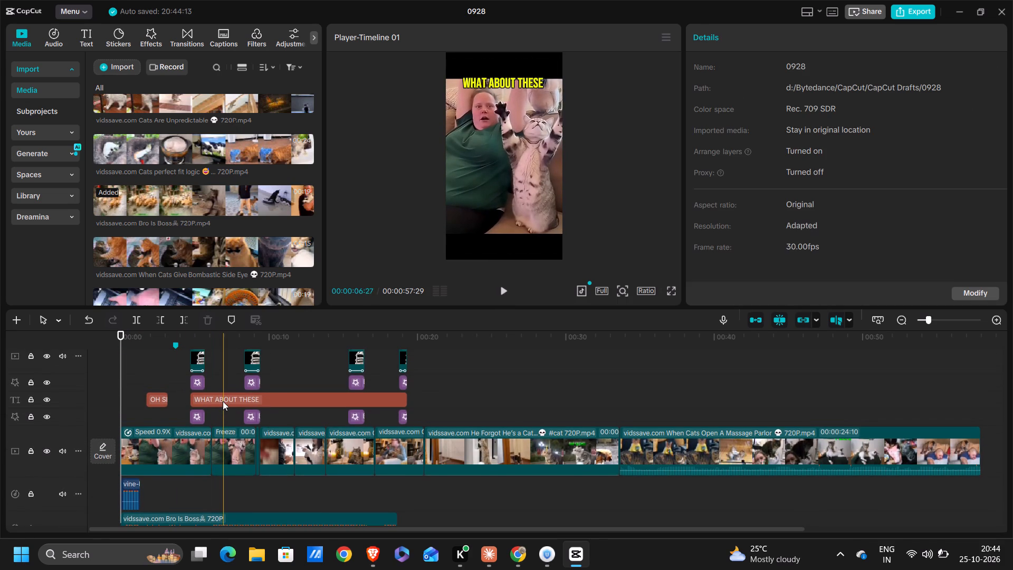
left_click(259, 439)
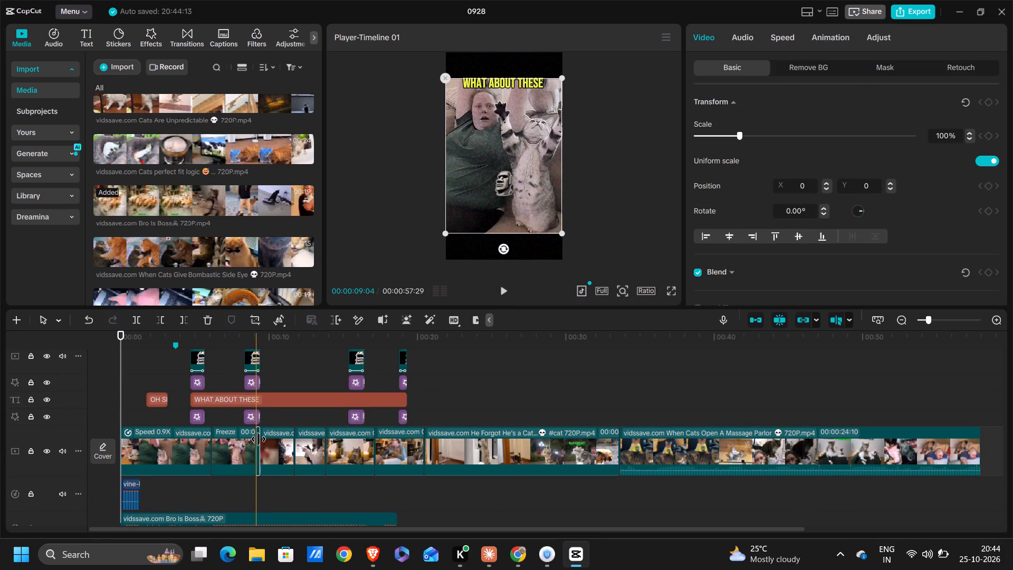
key("BackSpace")
key("space")
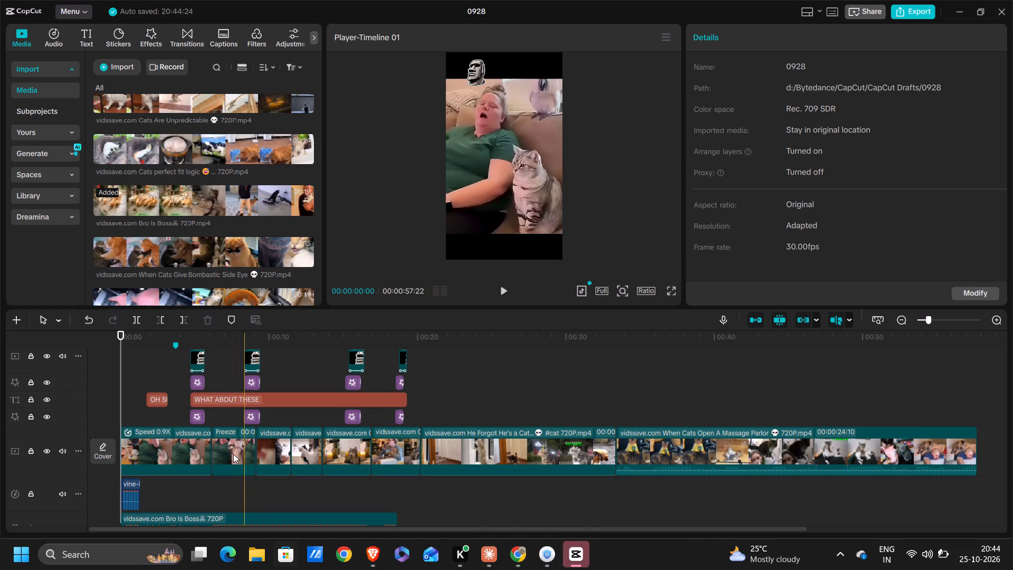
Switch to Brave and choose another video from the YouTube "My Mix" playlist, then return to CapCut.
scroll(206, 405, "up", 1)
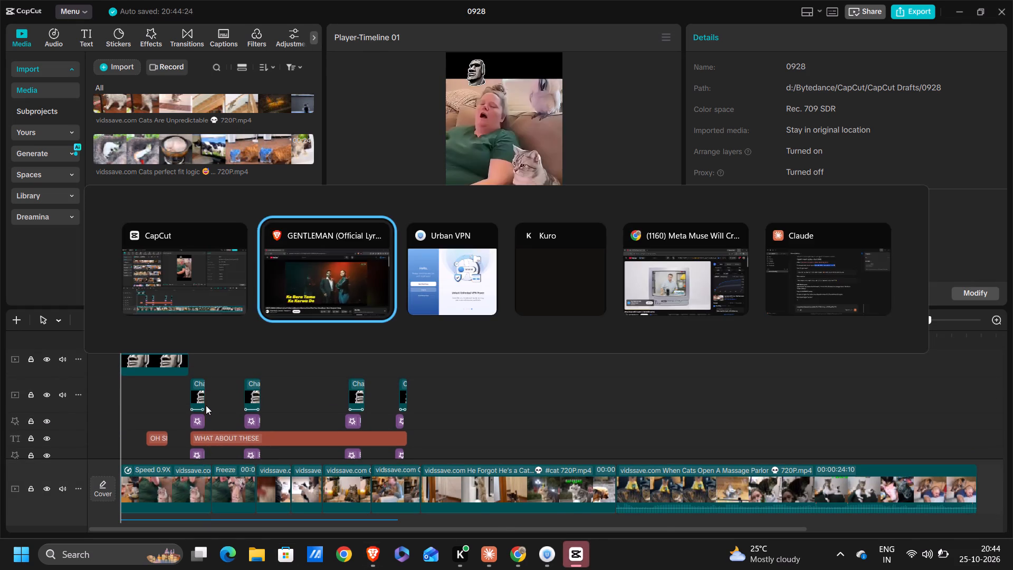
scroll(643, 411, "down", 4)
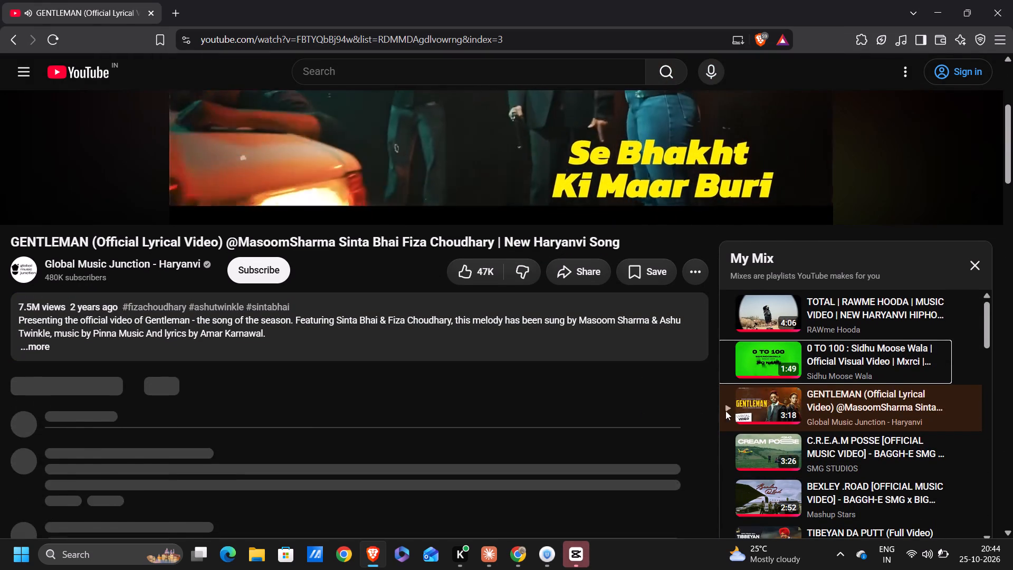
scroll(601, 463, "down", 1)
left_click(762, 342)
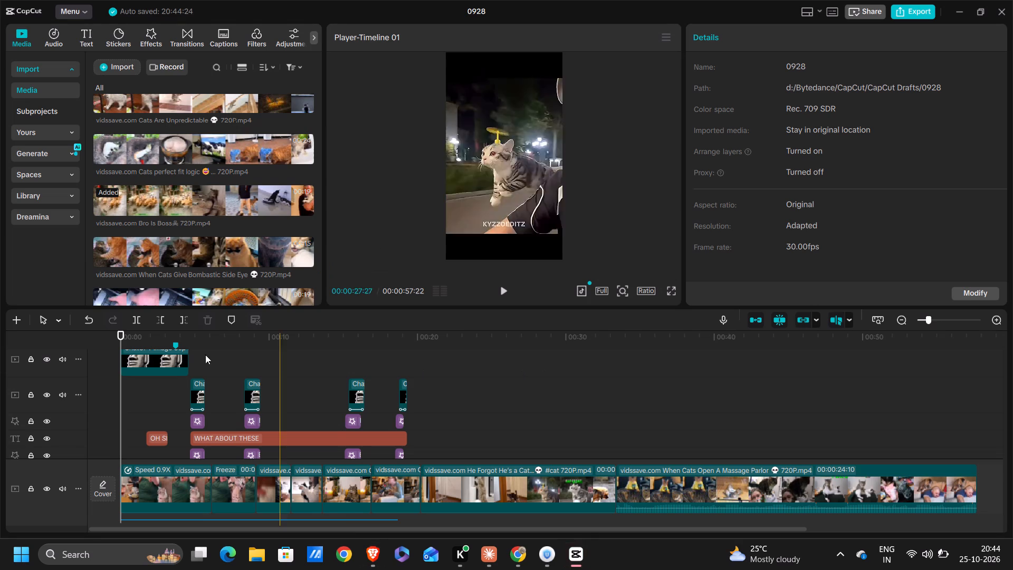
Shift the four short stone-head images, their effects and the "WHAT ABOUT THESE" text together so they begin at the freeze frame.
left_click_drag(185, 381, 338, 439)
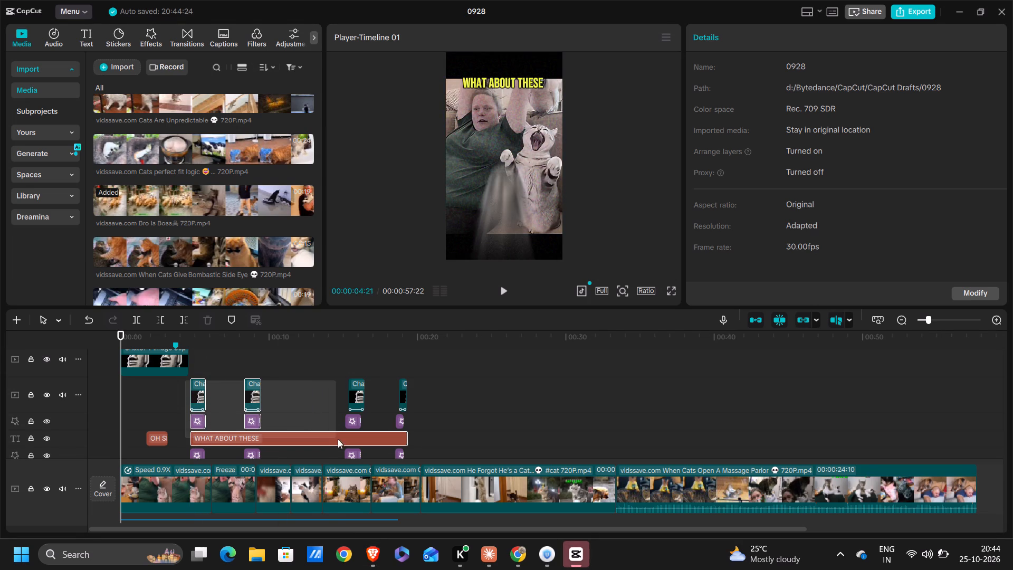
left_click_drag(338, 439, 413, 457)
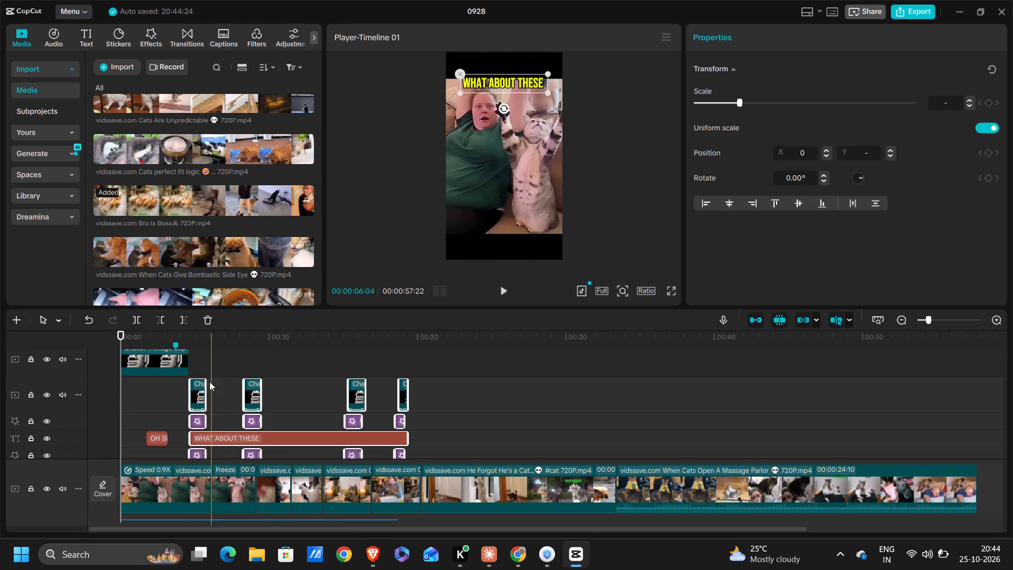
left_click_drag(198, 392, 220, 395)
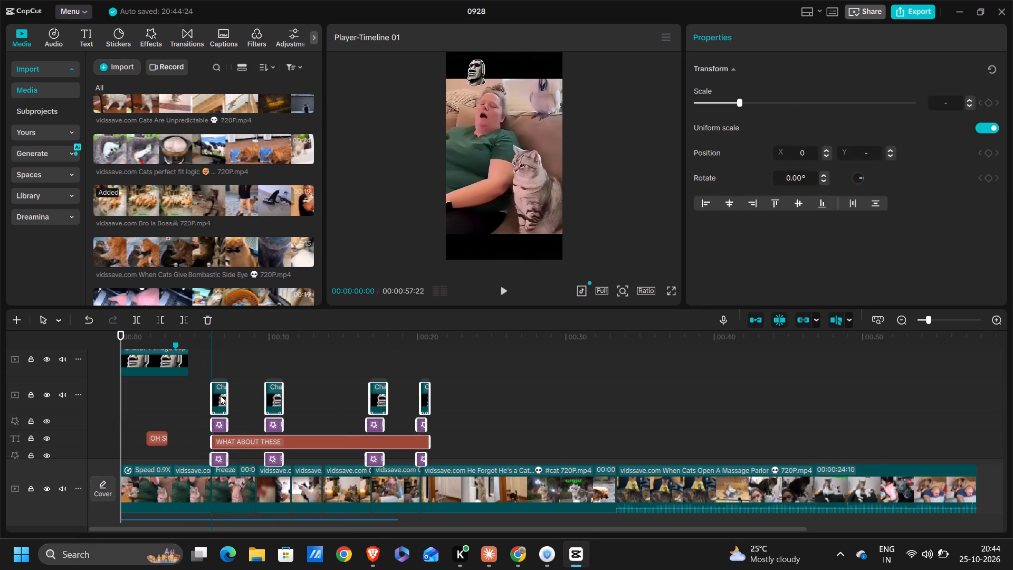
left_click_drag(220, 395, 219, 395)
Play the freeze frame from about 00:00:05:19, stop at 00:00:07:06, and delete the "WHAT ABOUT THESE" text.
scroll(219, 394, "down", 2)
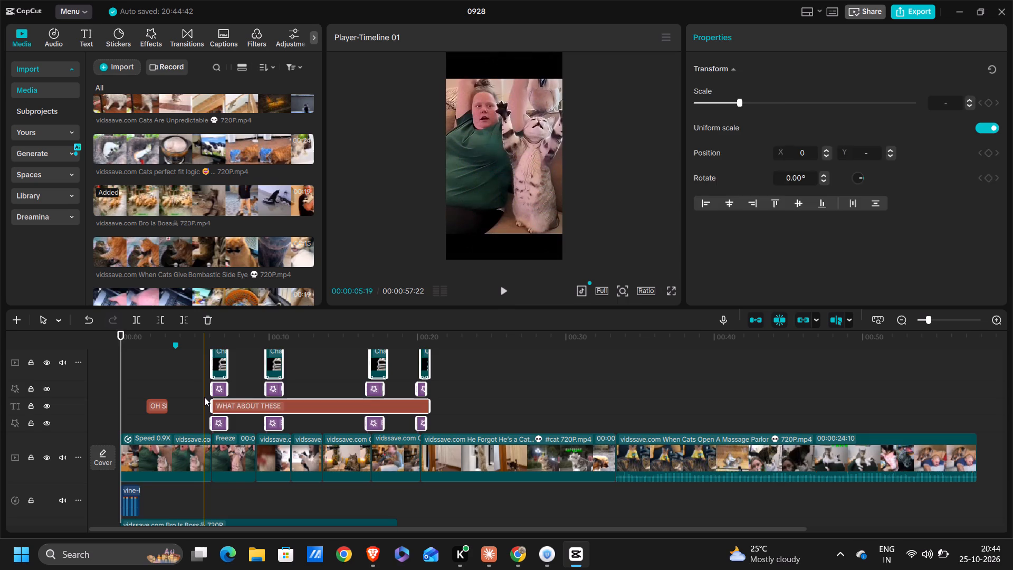
left_click(204, 397)
key("space")
key("space")
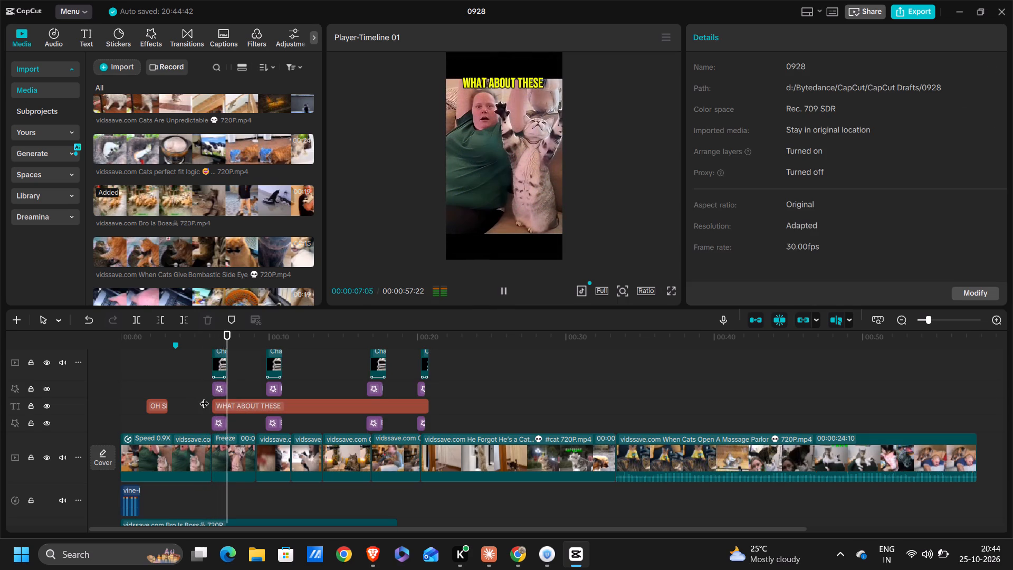
left_click(235, 406)
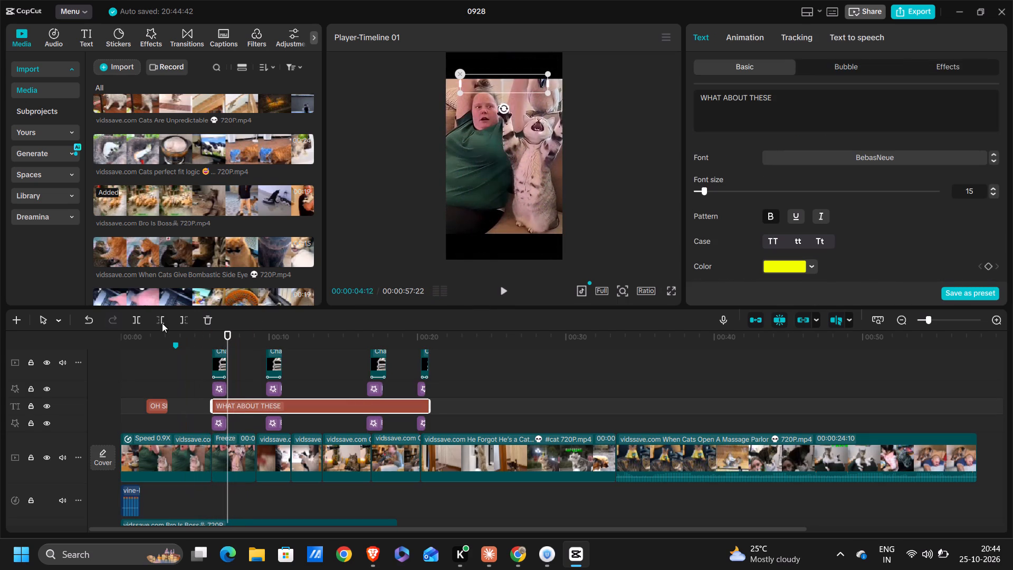
key("BackSpace")
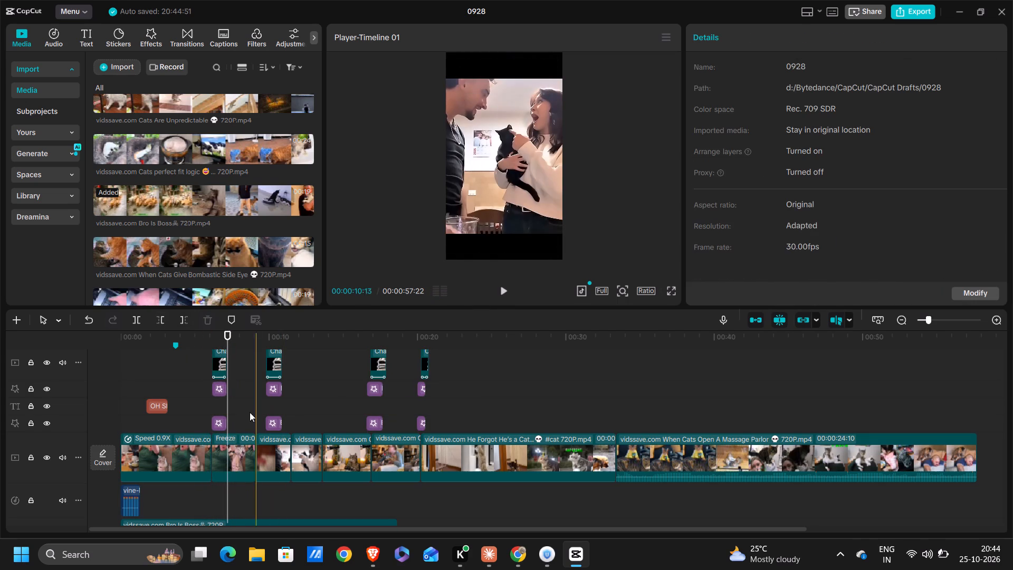
Trim the end of the freeze frame to the playhead at 00:00:07:06.
left_click(227, 443)
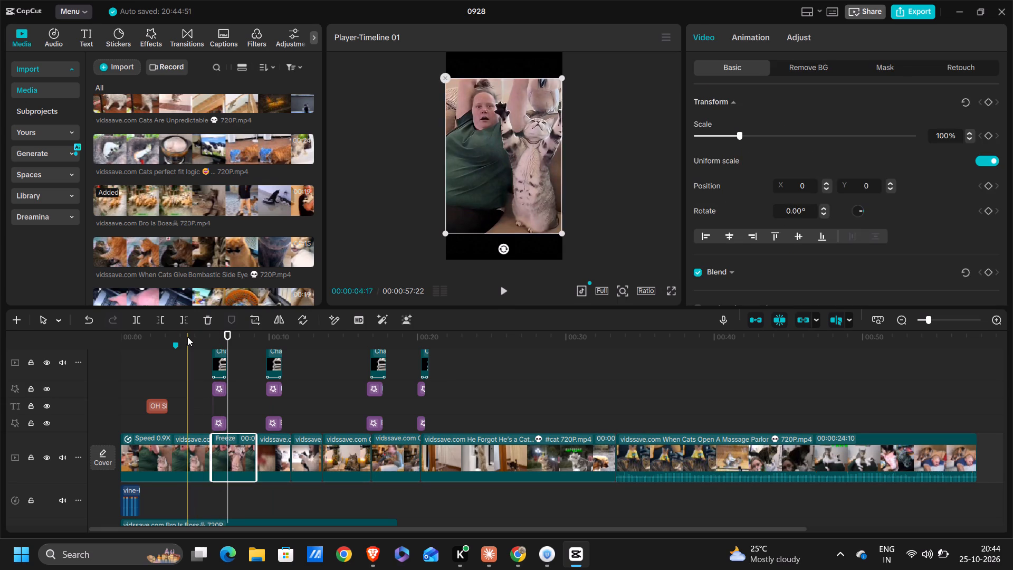
left_click(185, 320)
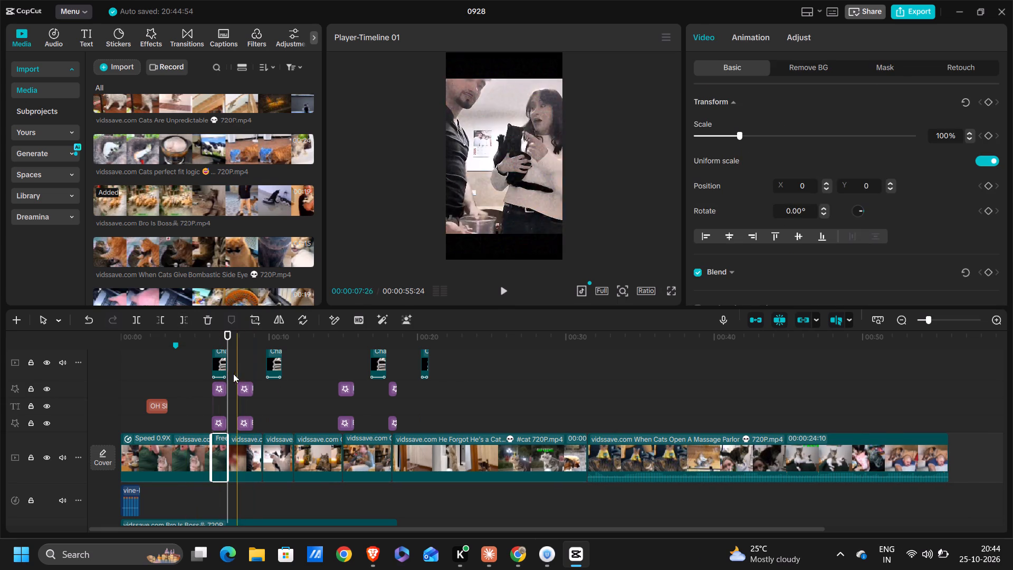
Delete all the stone-head images and effects after the freeze frame, keeping only the first set.
left_click_drag(242, 351, 482, 423)
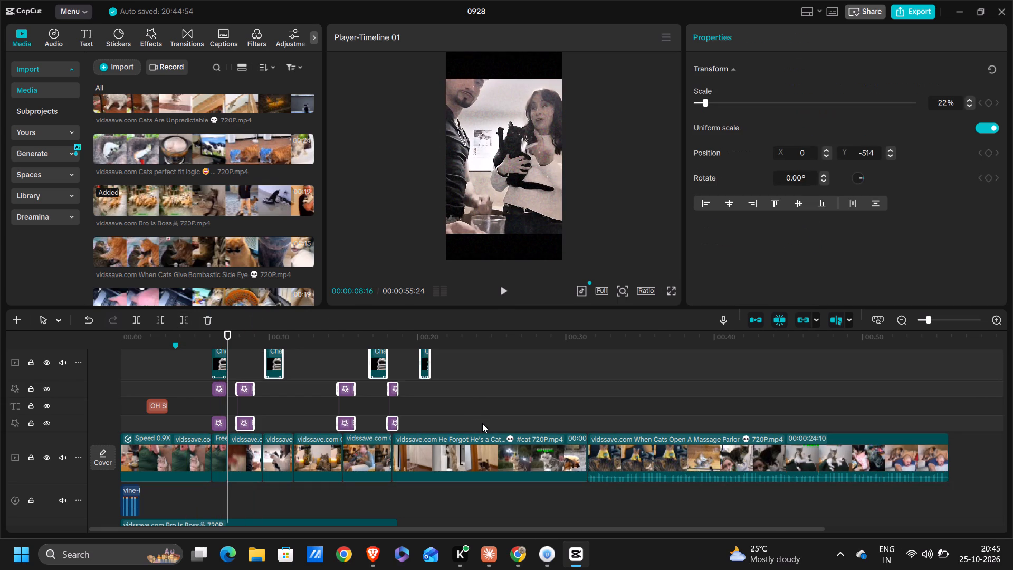
key("bracketright")
key("BackSpace")
key("a")
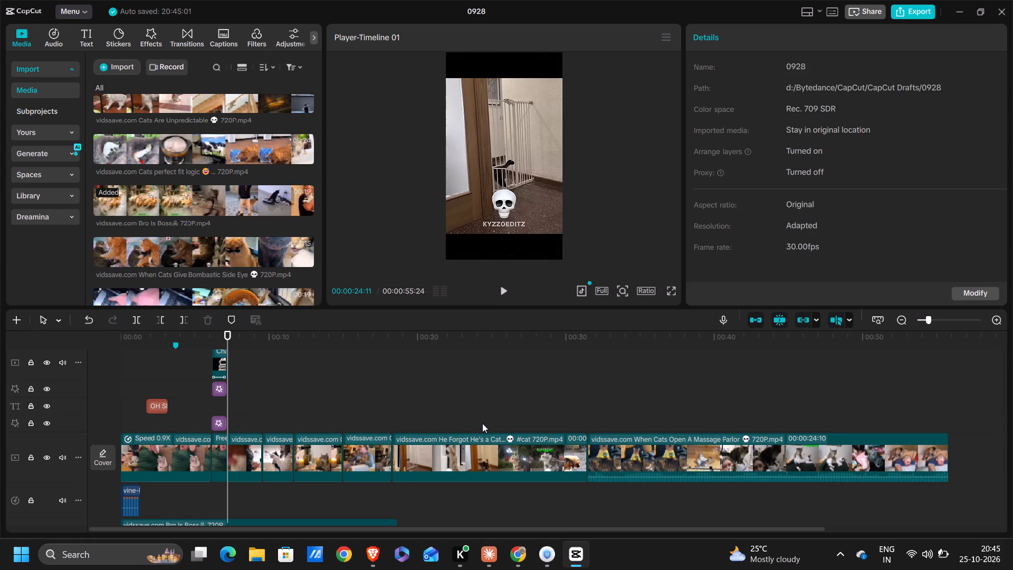
Play the freeze frame with its stone-head image and effects, from 00:00:06:04 into the couple's scene.
left_click_drag(226, 334, 214, 336)
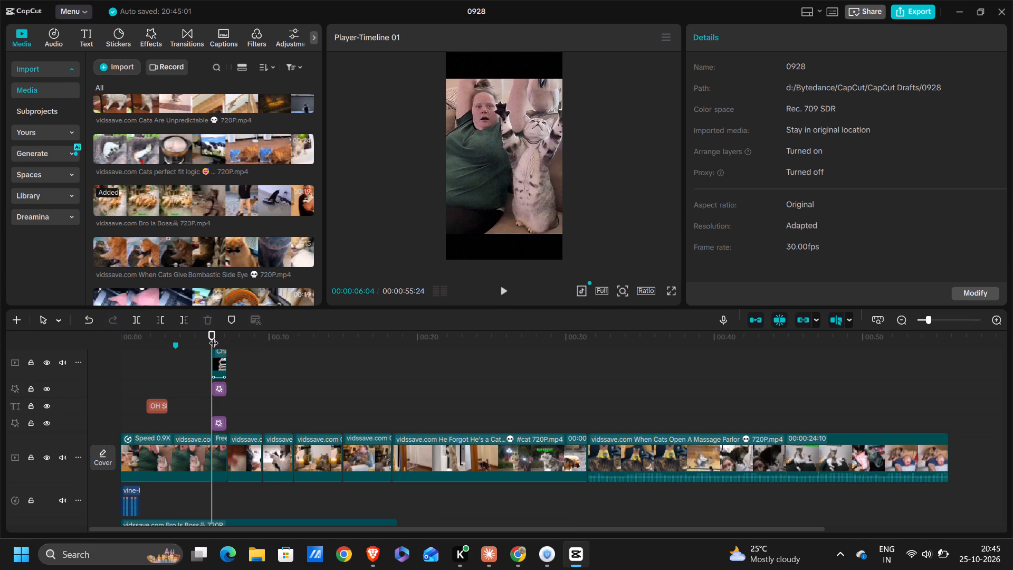
key("space")
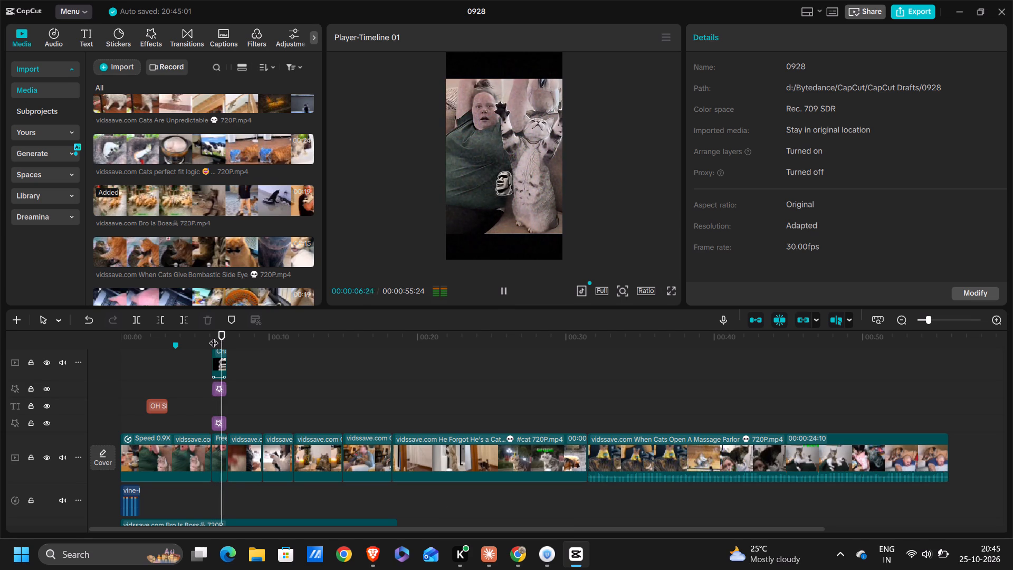
key("space")
key("space")
key("space")
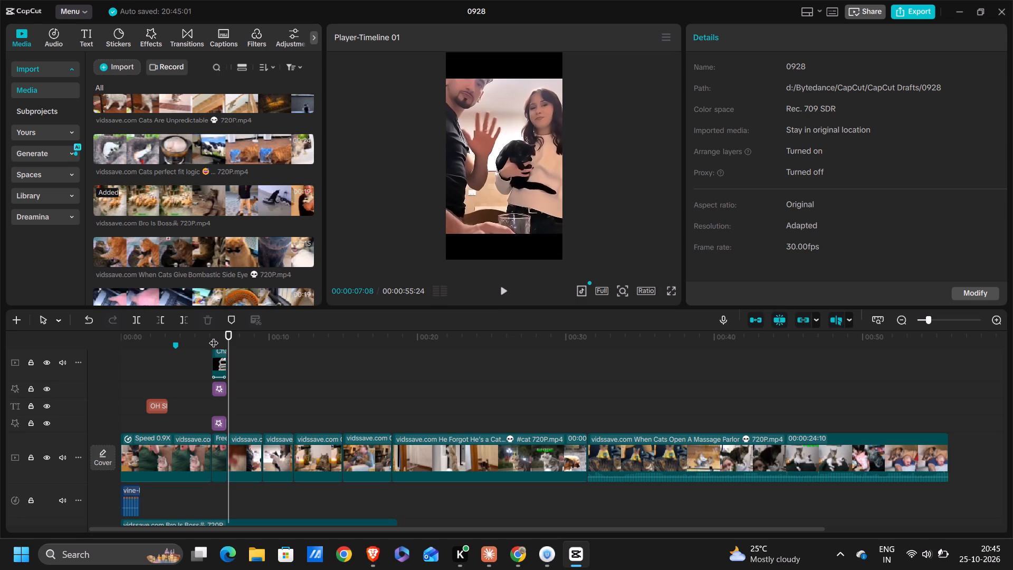
Play from the first freeze frame into the couple's scene, stop at 00:00:09:07, and add a freeze frame of the couple's clip there.
left_click_drag(227, 331, 207, 337)
key("space")
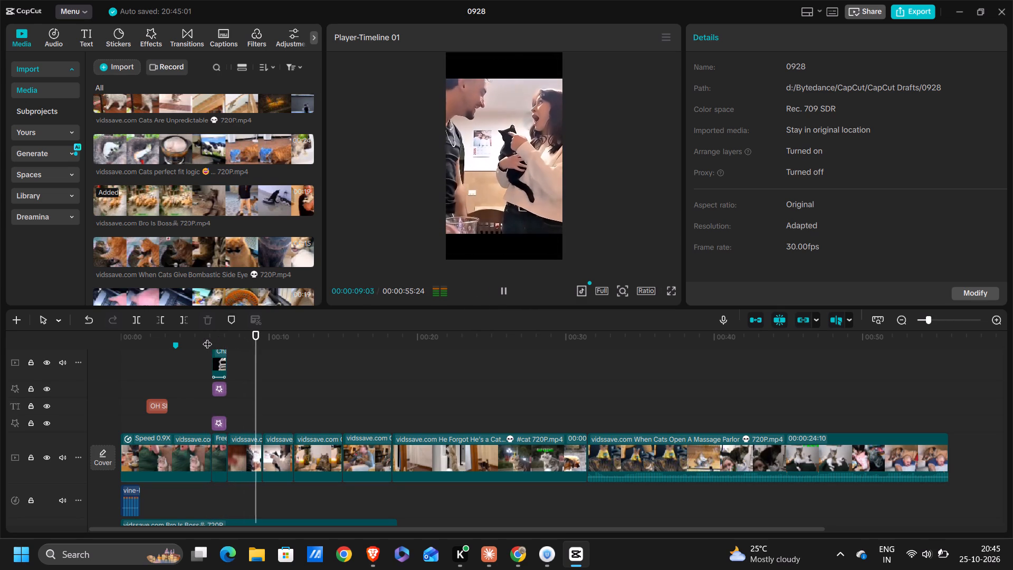
key("space")
left_click(258, 446)
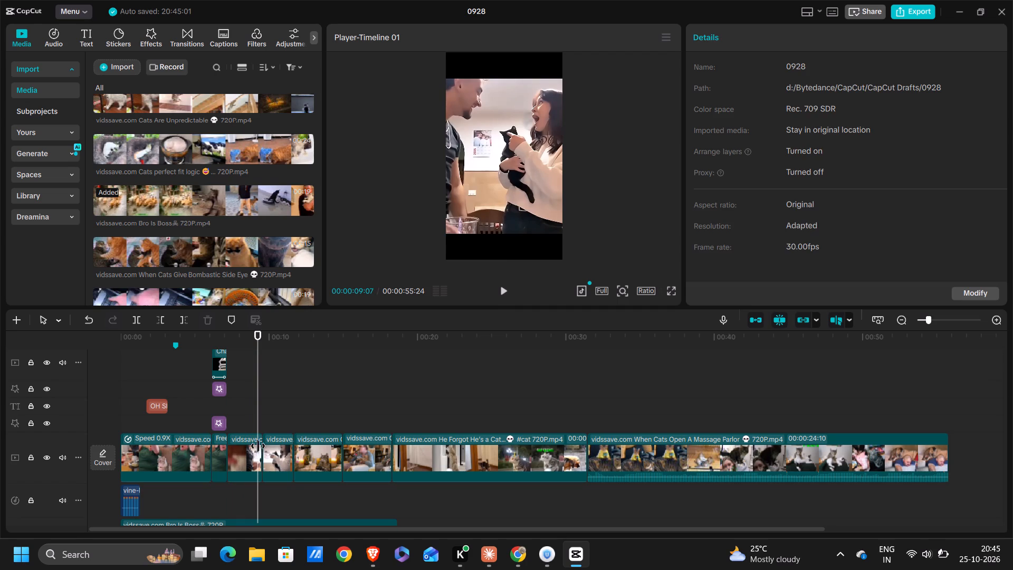
left_click(285, 354)
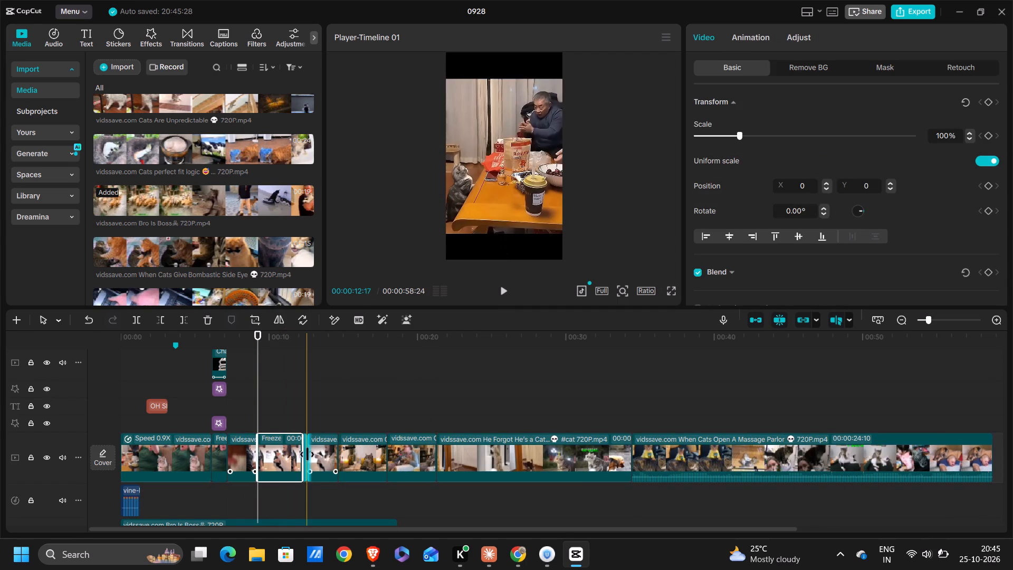
Delete the short leftover piece of the couple's clip after the new freeze frame.
left_click(304, 454)
scroll(304, 454, "up", 6, "ctrl")
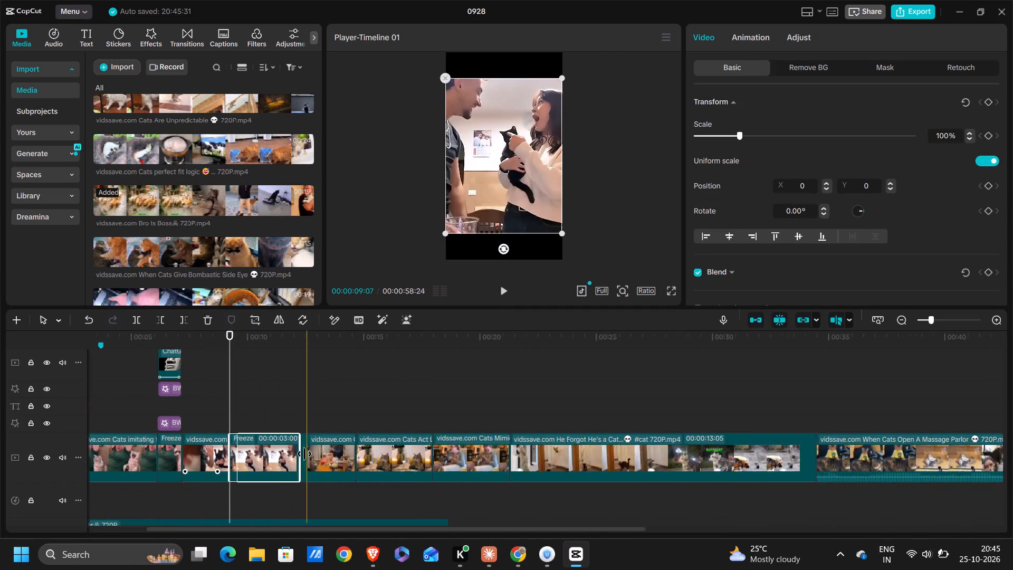
scroll(304, 454, "up", 2, "ctrl")
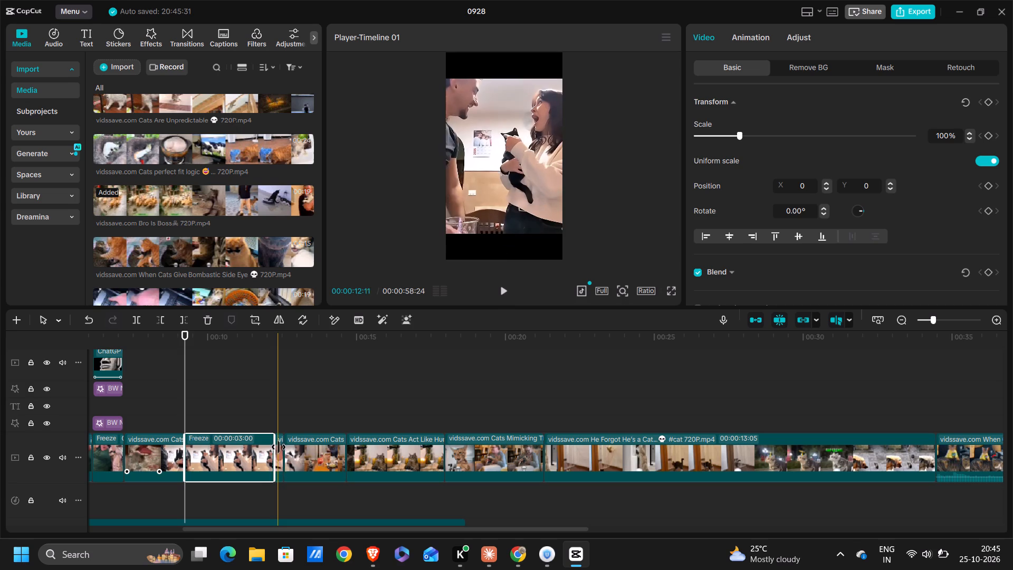
left_click(280, 448)
key("BackSpace")
Copy the stone-head image and both BW effects from the first freeze frame and paste them at 00:00:09:07 over the couple's freeze frame.
scroll(227, 399, "right", 1)
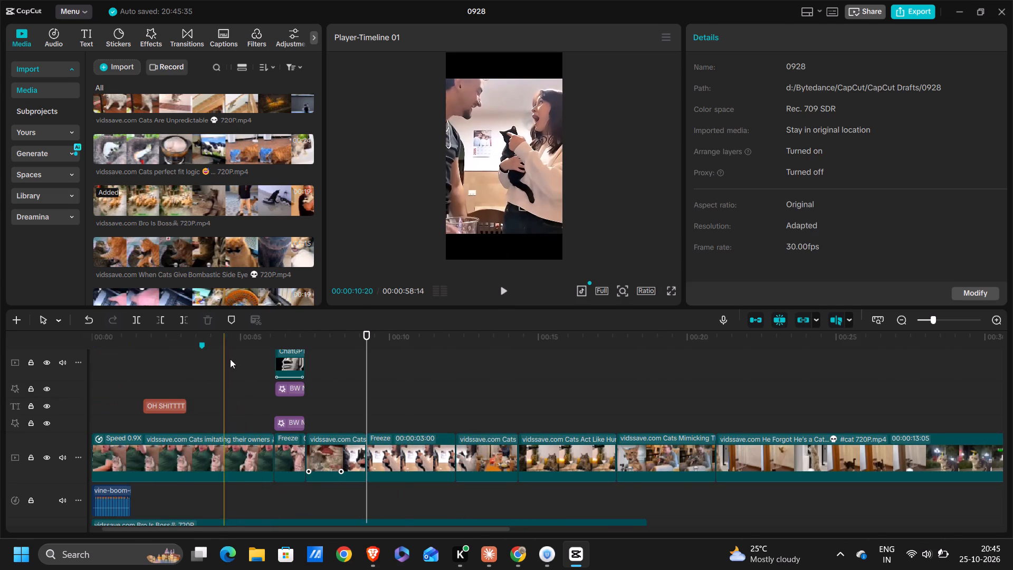
left_click_drag(268, 359, 319, 422)
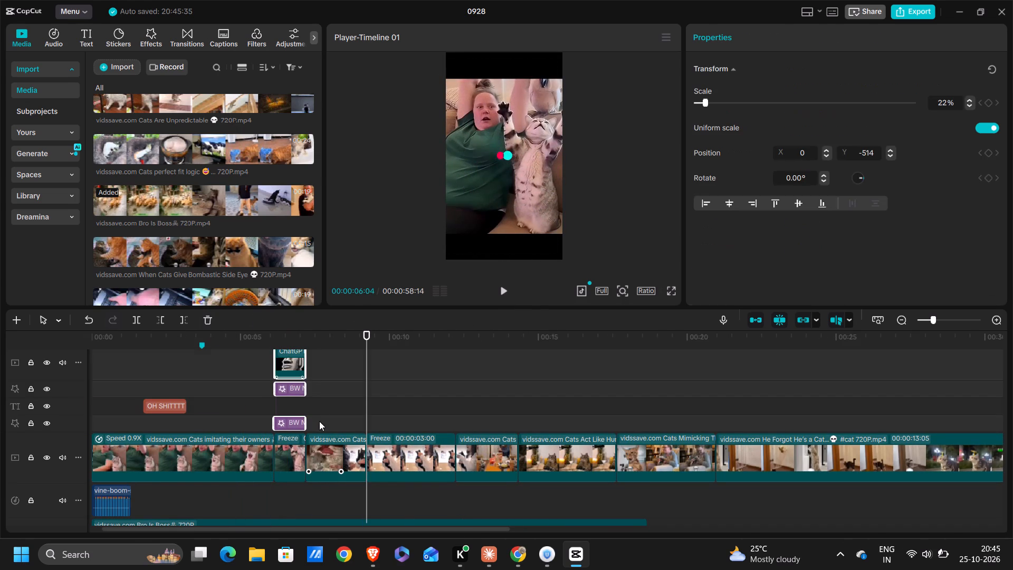
key("ctrl+c")
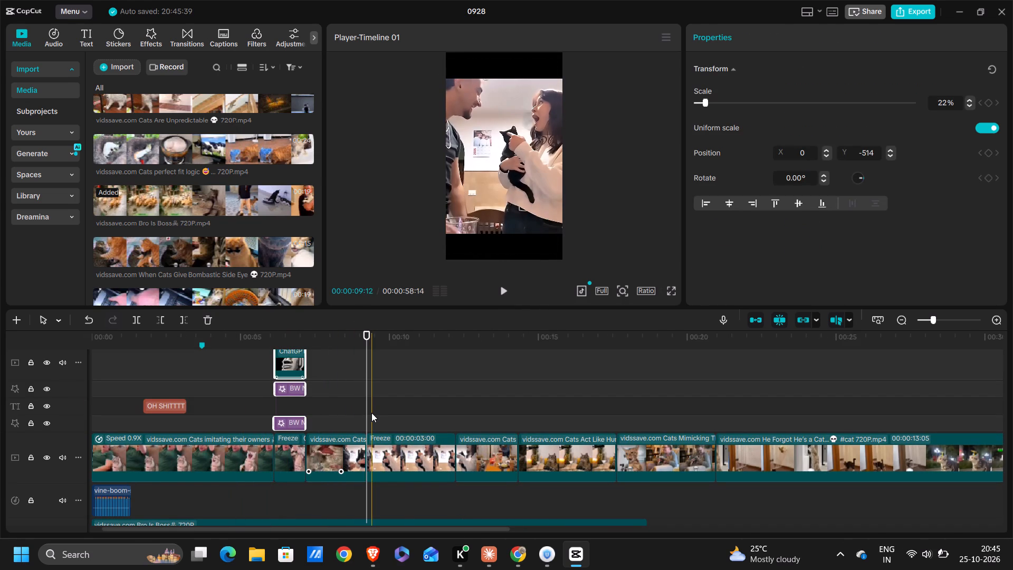
left_click(369, 412)
key("ctrl+v")
Trim the end of the couple's freeze frame to 00:00:10:08, where the pasted stone-head image and effects end.
scroll(422, 385, "left", 1)
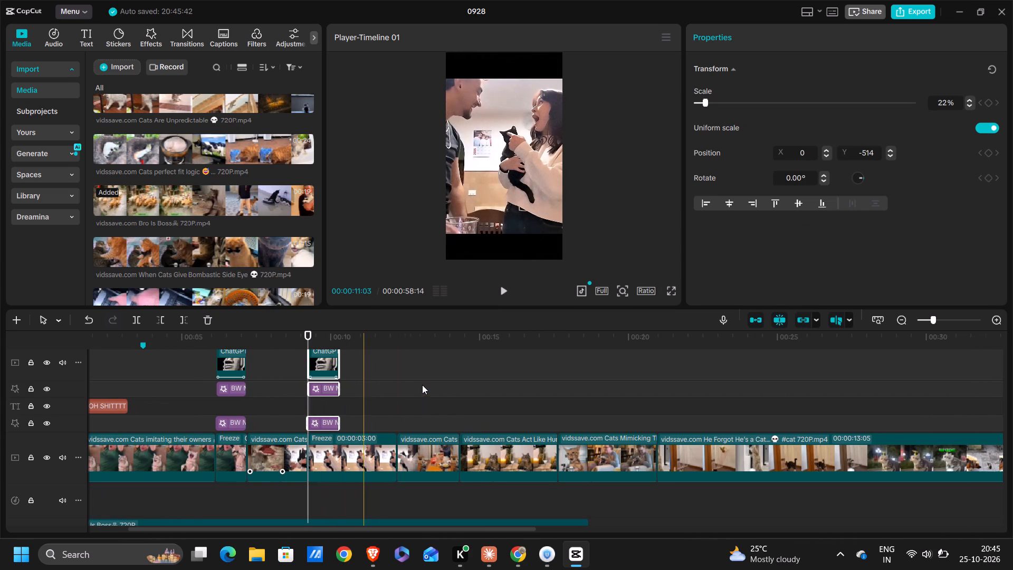
scroll(422, 385, "left", 1)
left_click(342, 388)
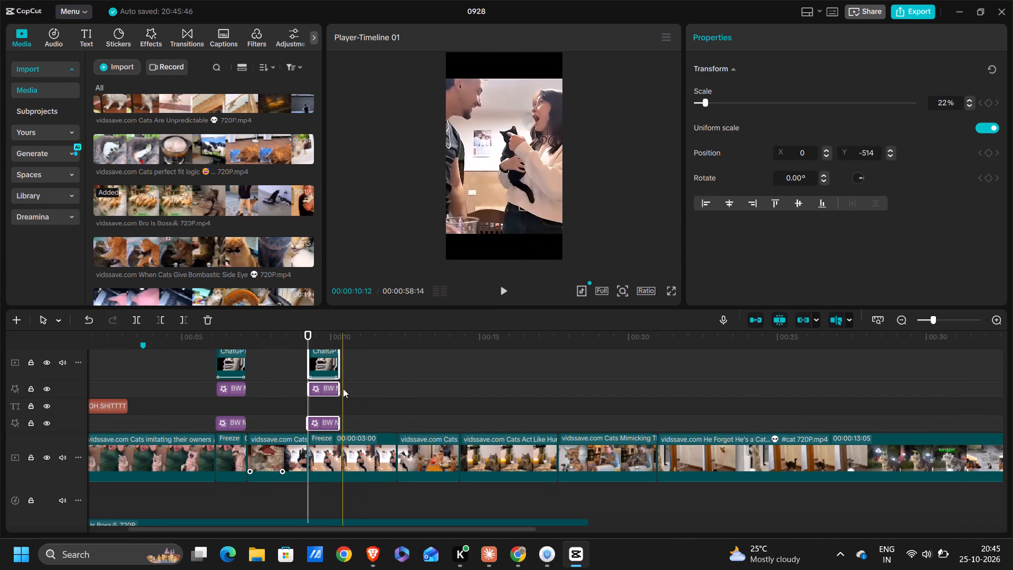
left_click(342, 389)
left_click(338, 476)
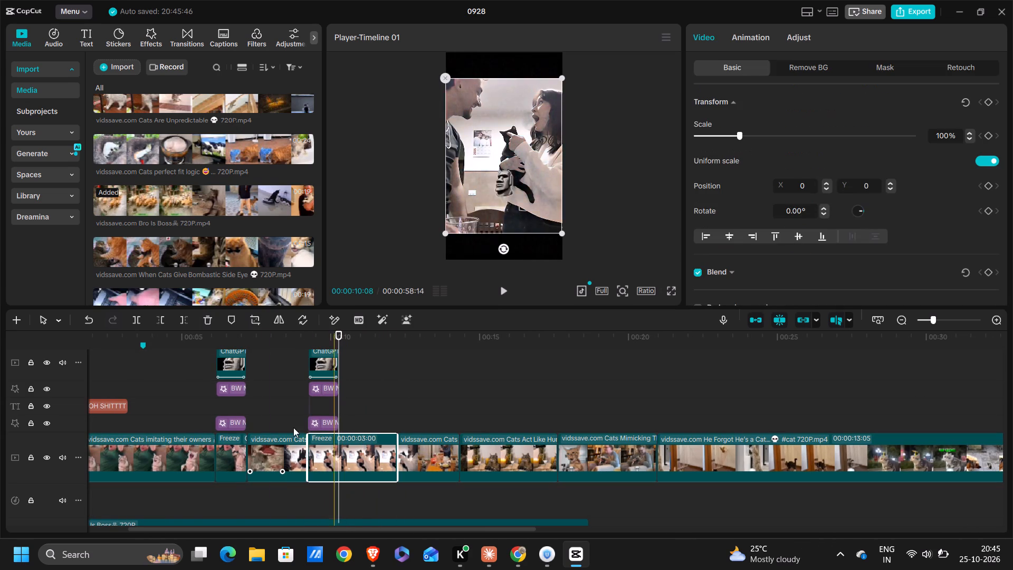
left_click(180, 317)
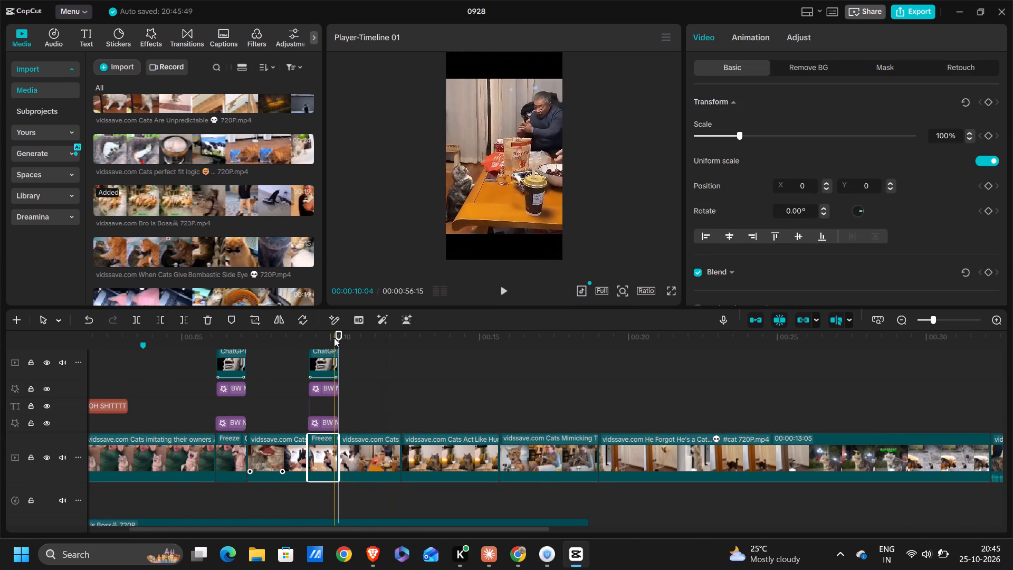
Play the scene of the man and cat at the table, add a freeze frame at its end at 00:00:12:10, and play into it.
key("space")
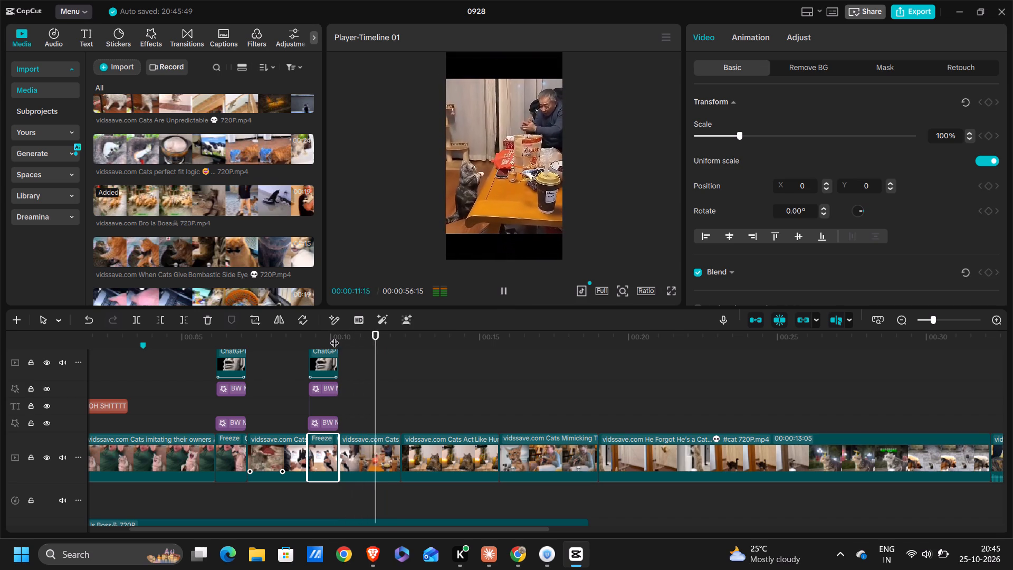
key("space")
key("space")
key("space")
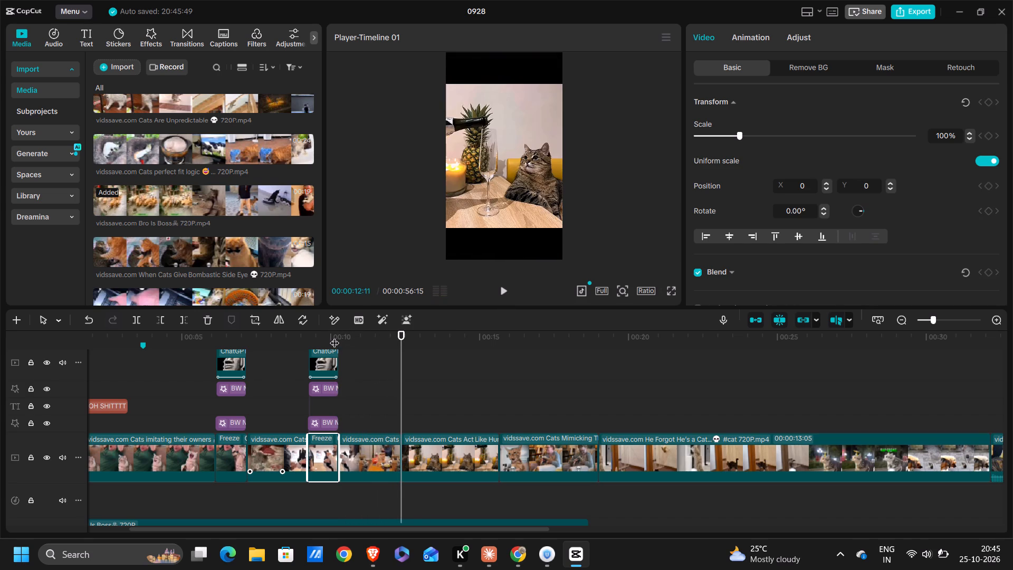
left_click_drag(398, 353, 390, 355)
left_click(391, 462)
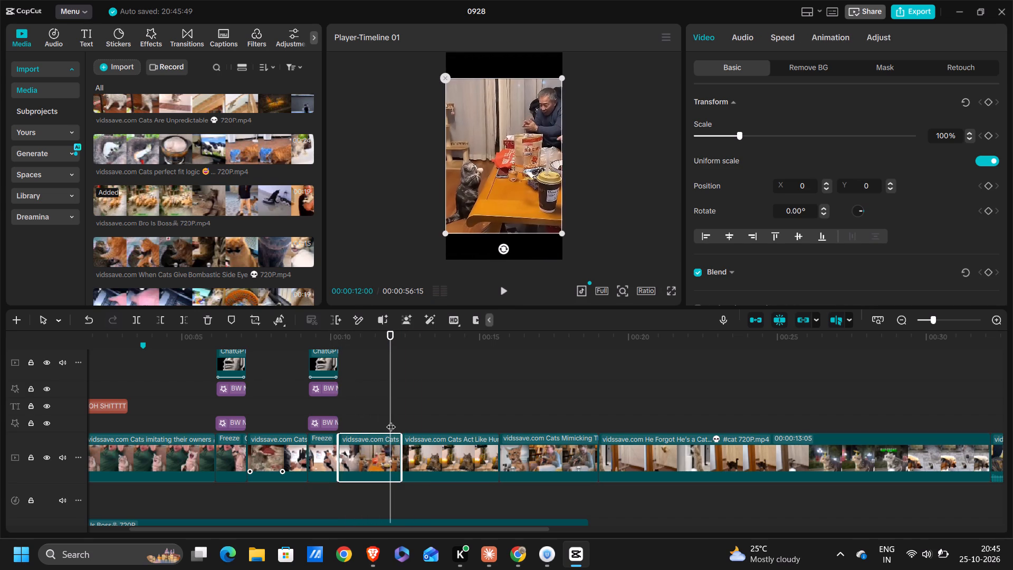
key("Down")
key("Left")
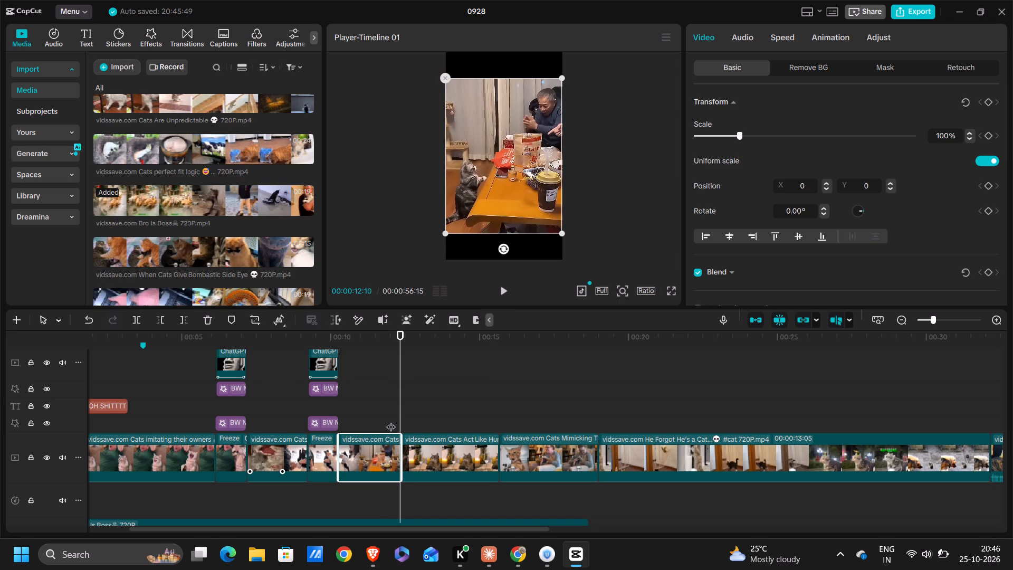
left_click(295, 345)
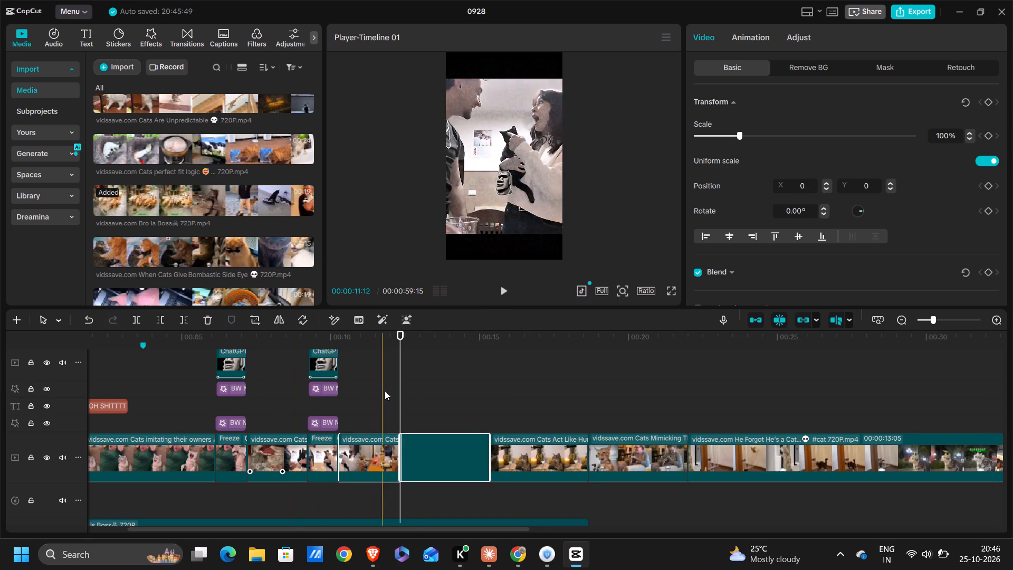
left_click(385, 393)
key("space")
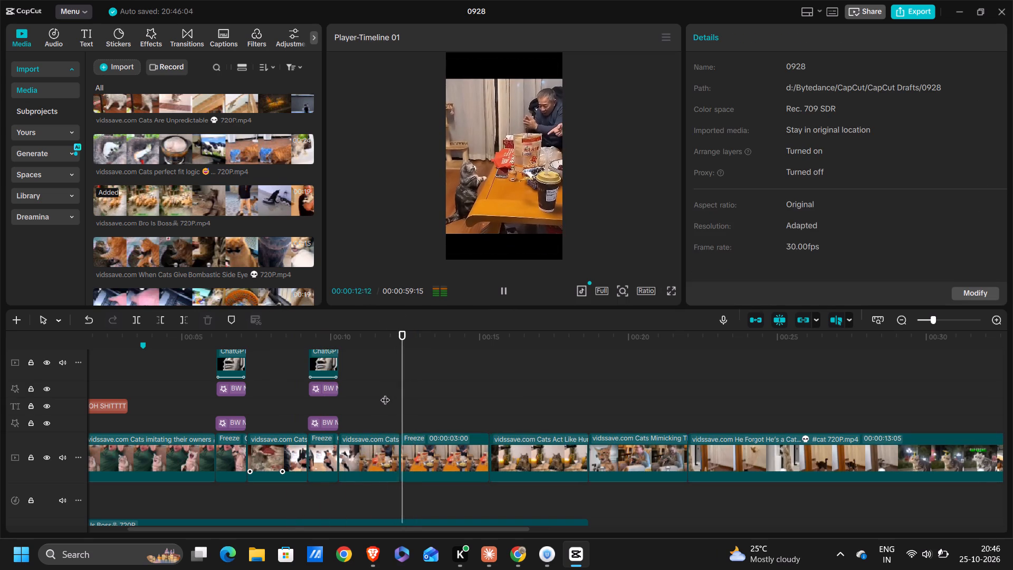
key("space")
Copy the couple's stone-head image and both BW effects and paste them at 00:00:12:10 over the table scene's freeze frame.
left_click_drag(292, 353, 337, 400)
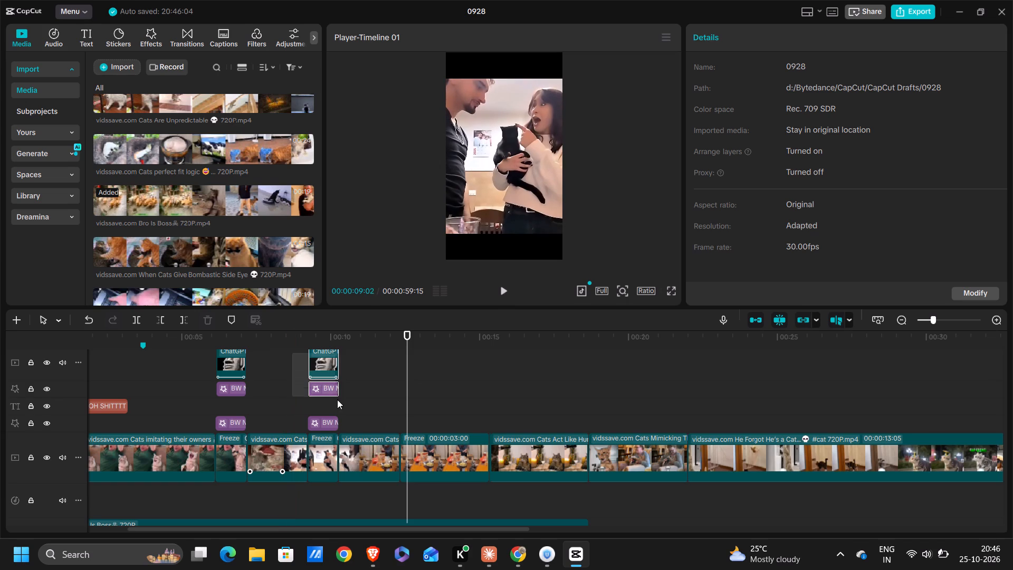
left_click_drag(337, 400, 345, 419)
key("ctrl+c")
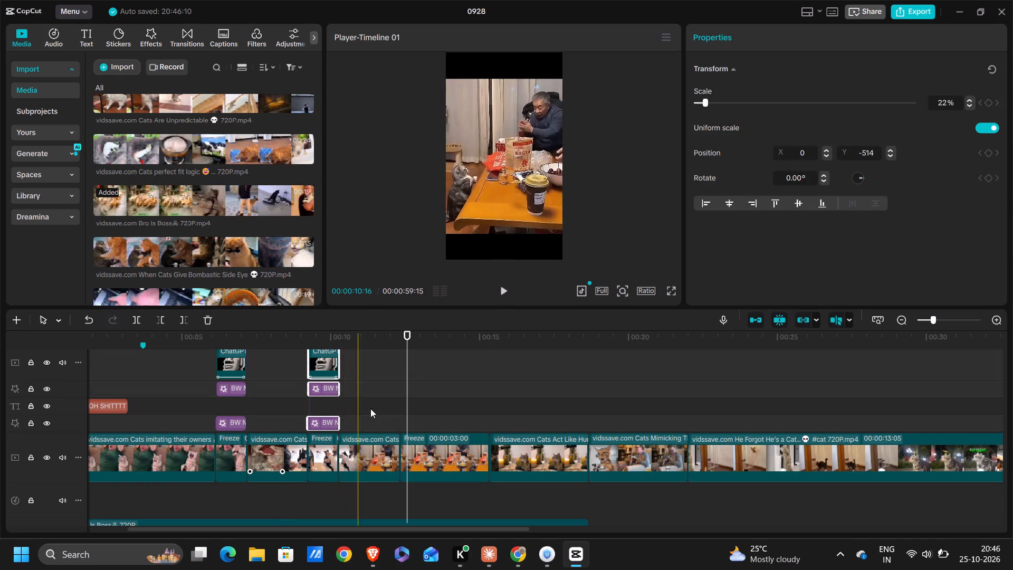
left_click(403, 404)
key("ctrl+v")
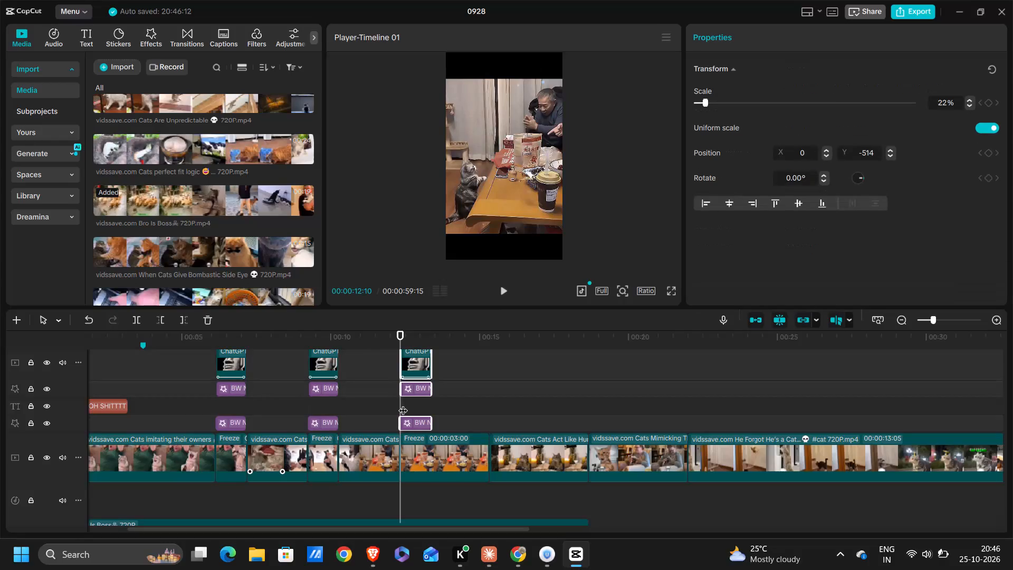
Play from the end of the couple's scene through the table scene's freeze frame with its stone-head image and effects.
left_click(284, 401)
key("space")
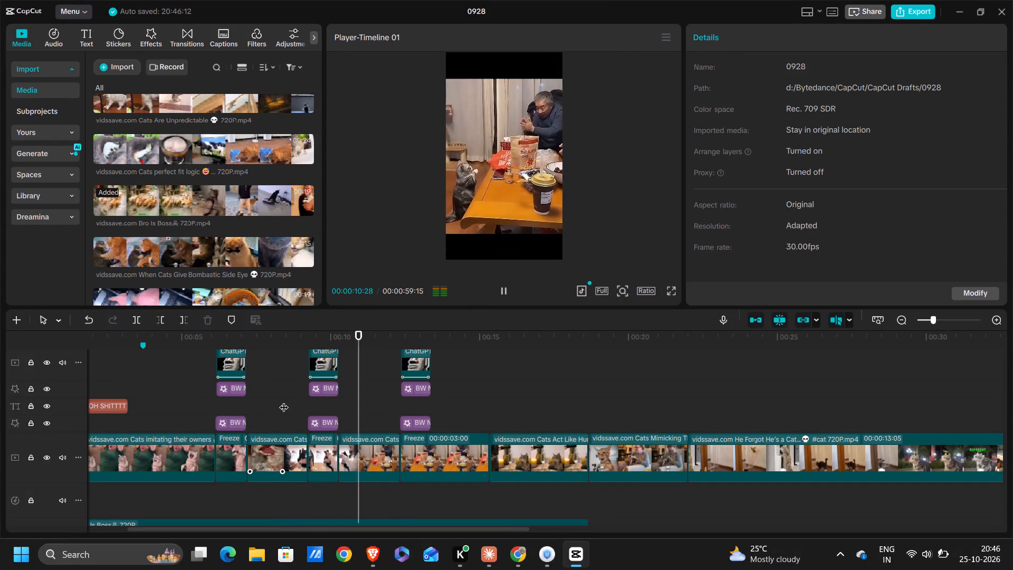
left_click(284, 401)
left_click(284, 401)
key("space")
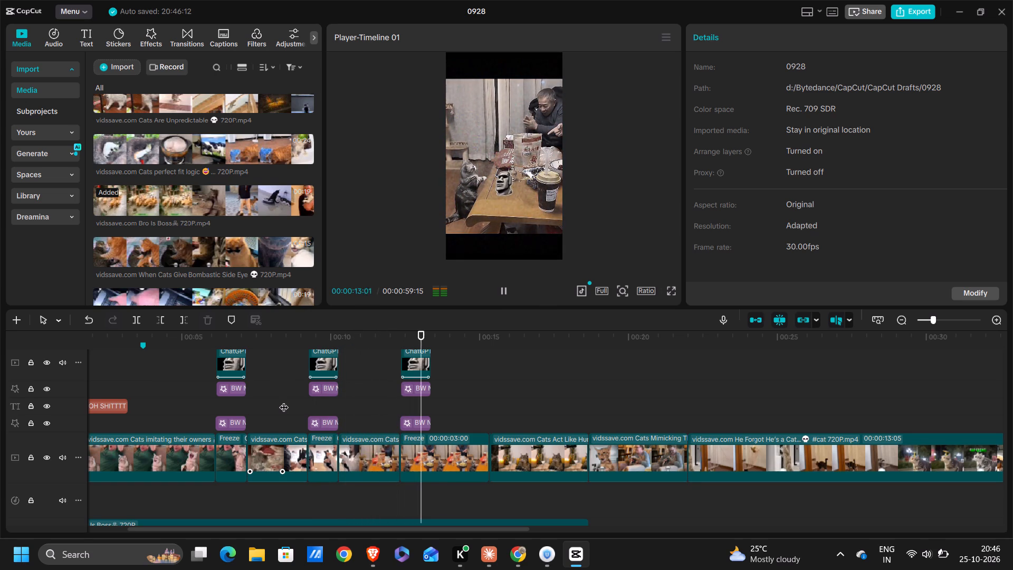
key("space")
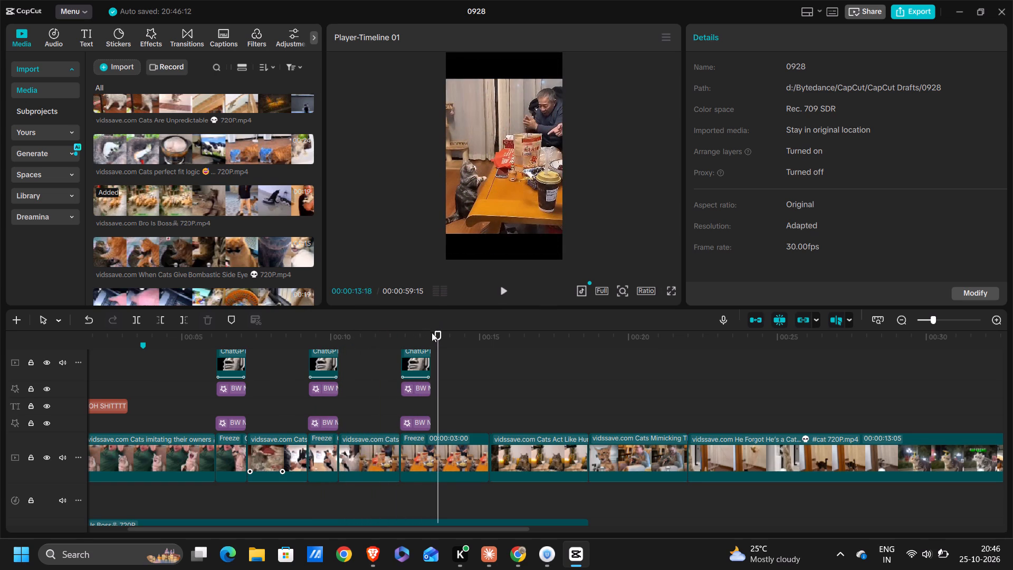
Trim the end of the table scene's freeze frame to 00:00:13:11, matching the end of its stone-head image and effects.
left_click(436, 335)
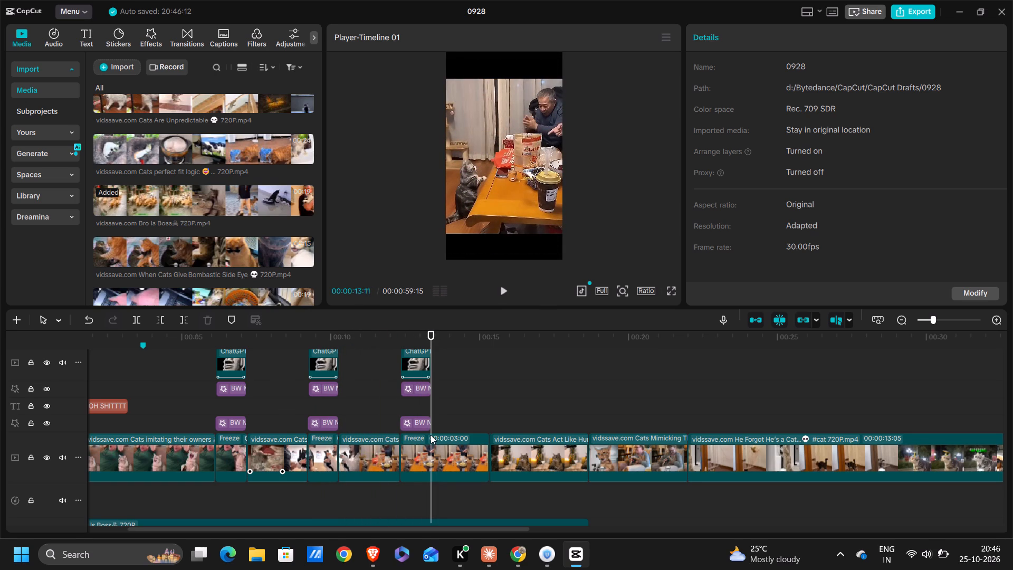
left_click(429, 441)
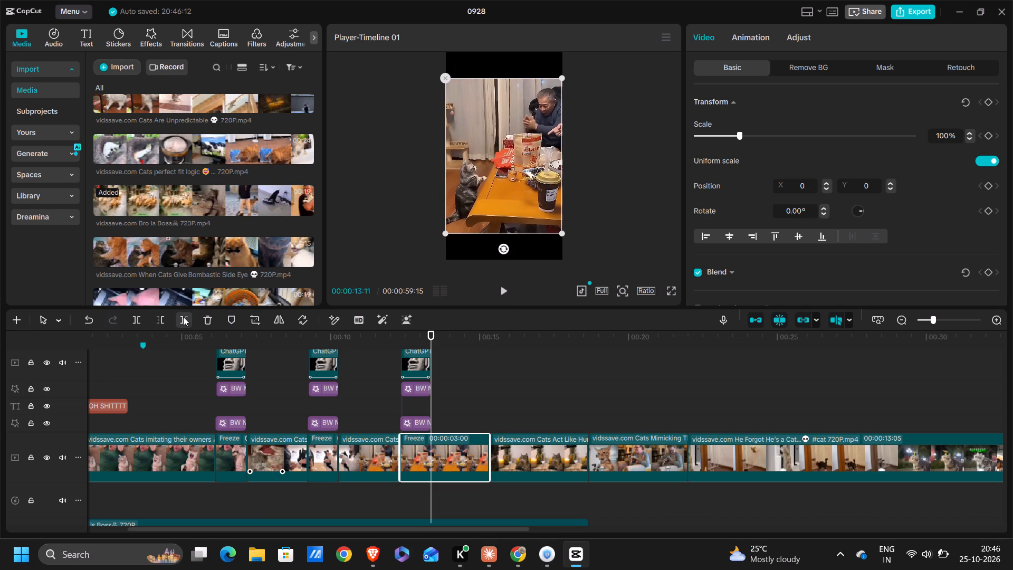
left_click(183, 317)
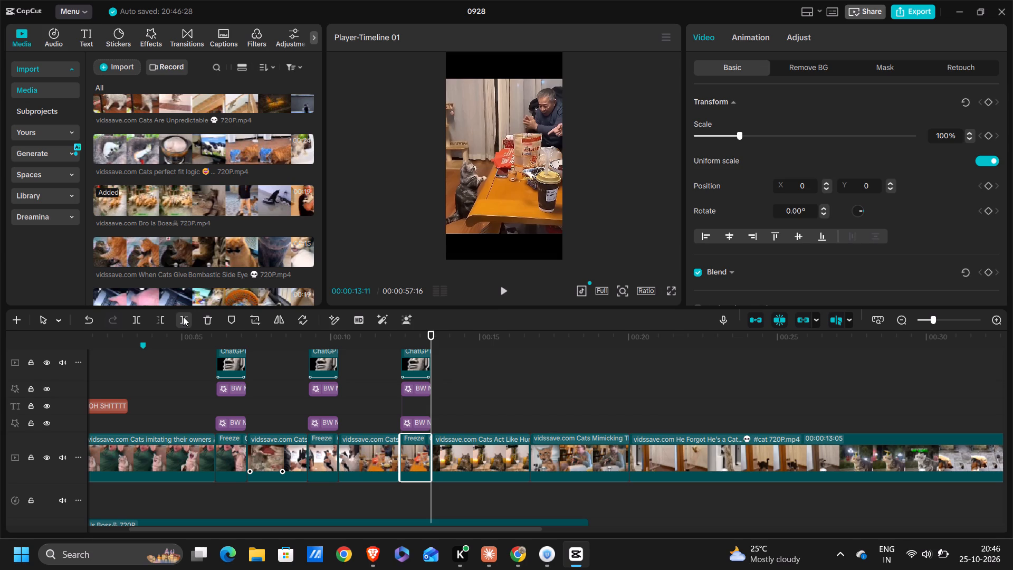
Play the scene of the cat beside the wine glass repeatedly to find its freeze point against the audio.
key("space")
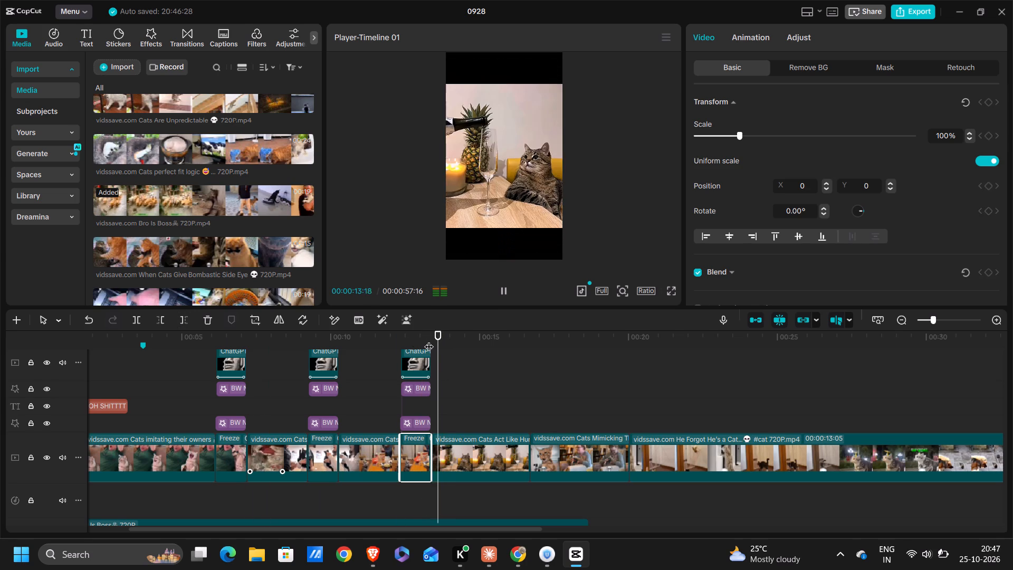
key("space")
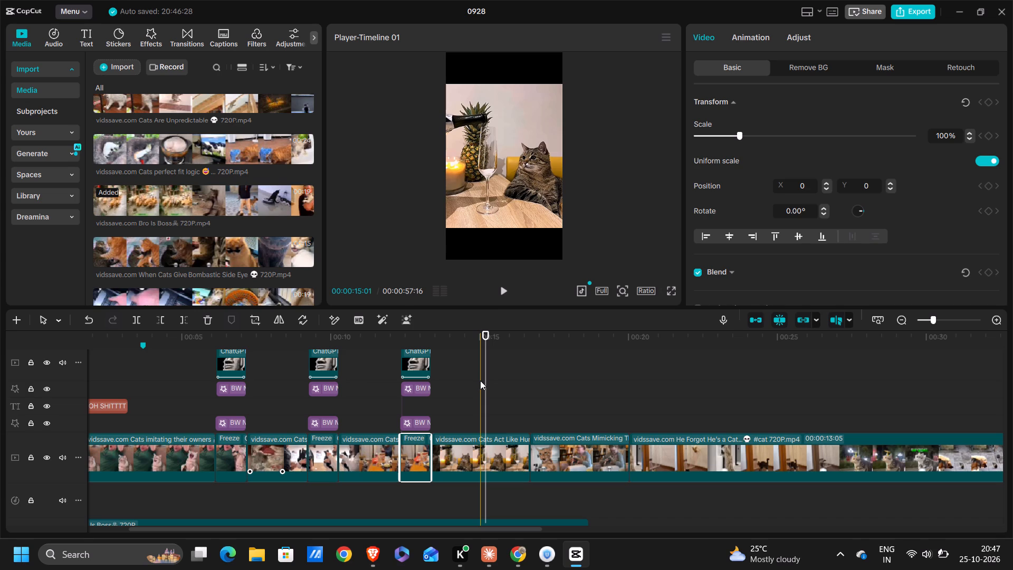
left_click(434, 401)
key("space")
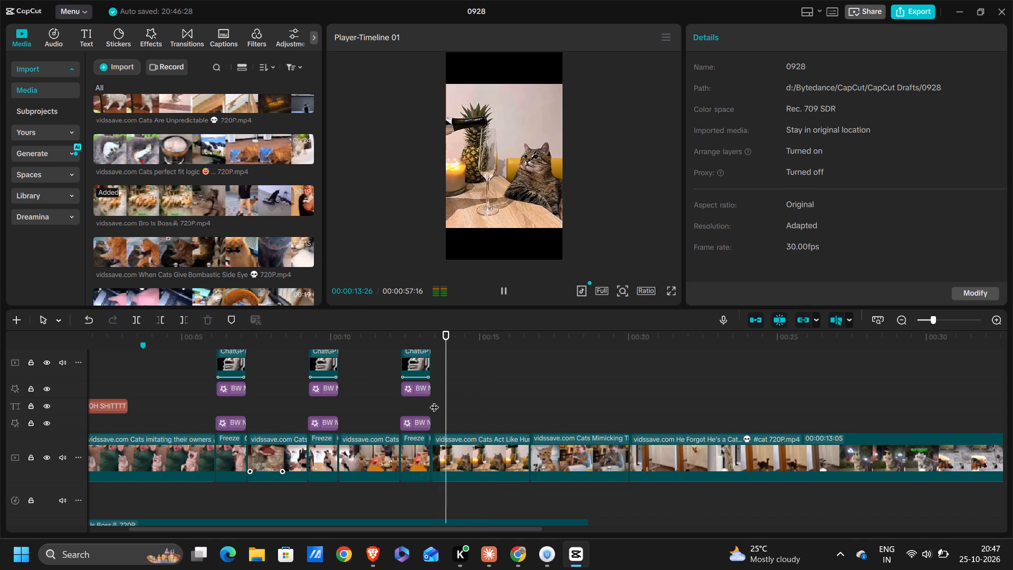
key("space")
key("space")
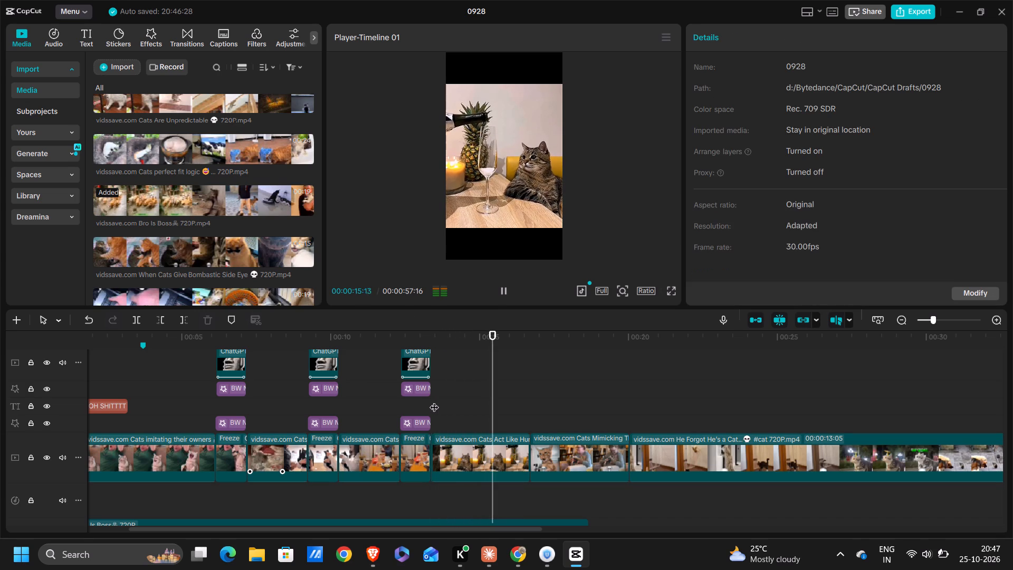
key("space")
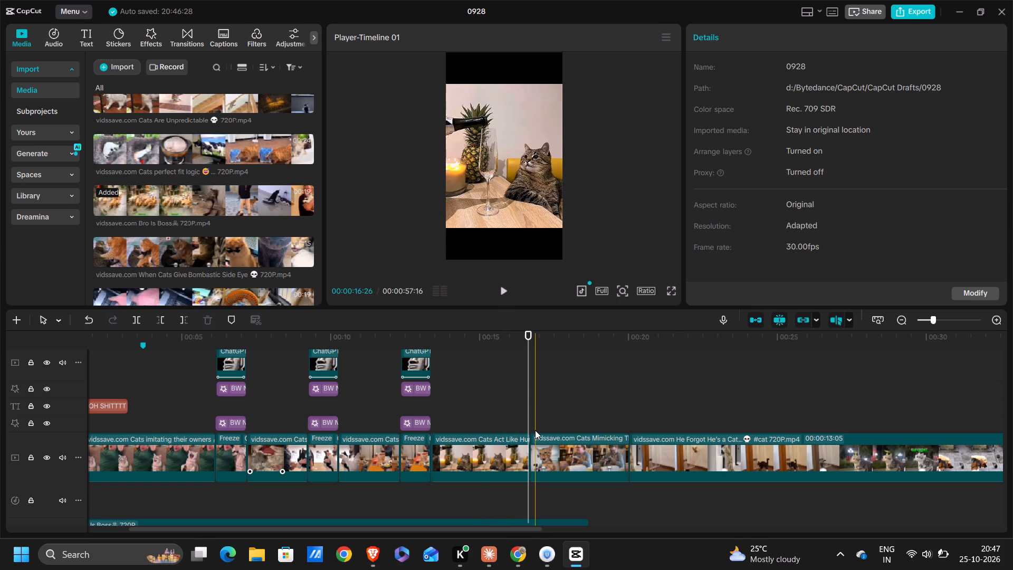
scroll(535, 430, "down", 2)
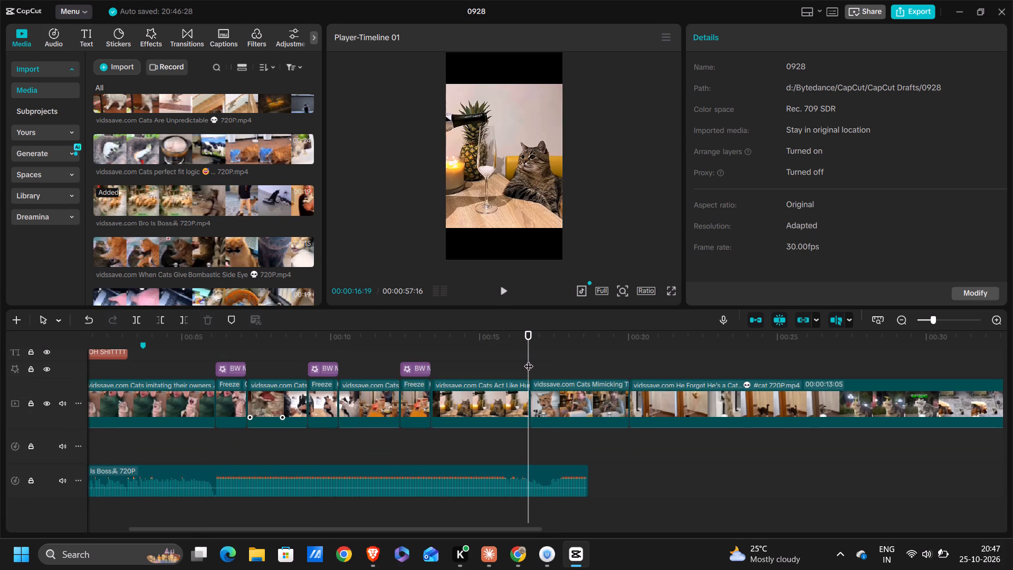
left_click(434, 358)
key("space")
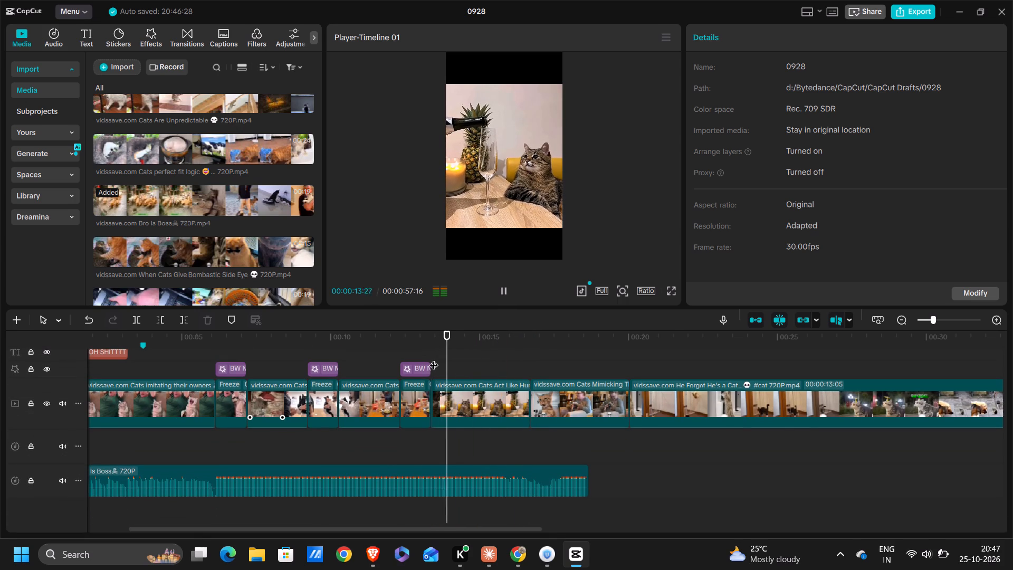
key("space")
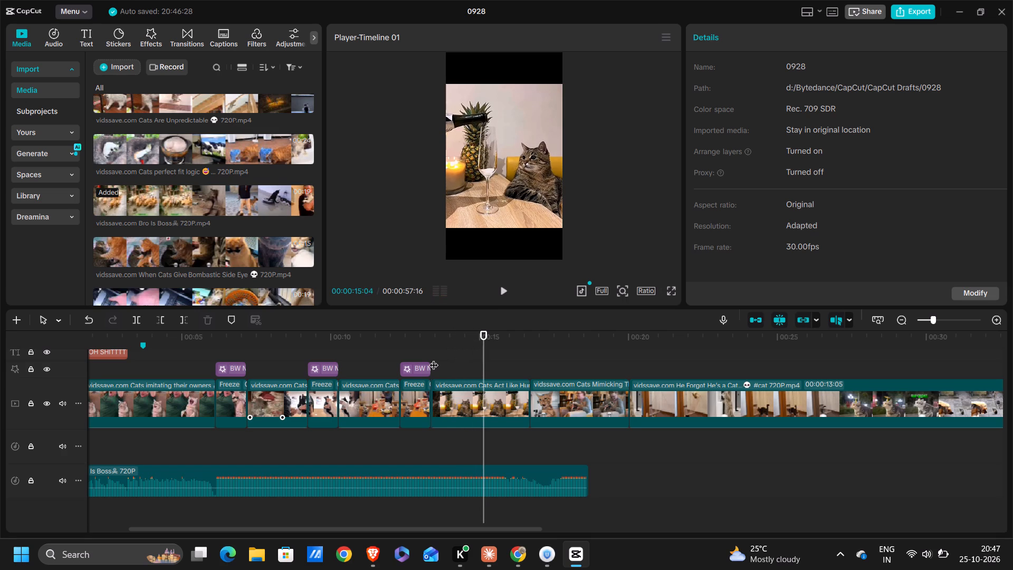
key("space")
key("space")
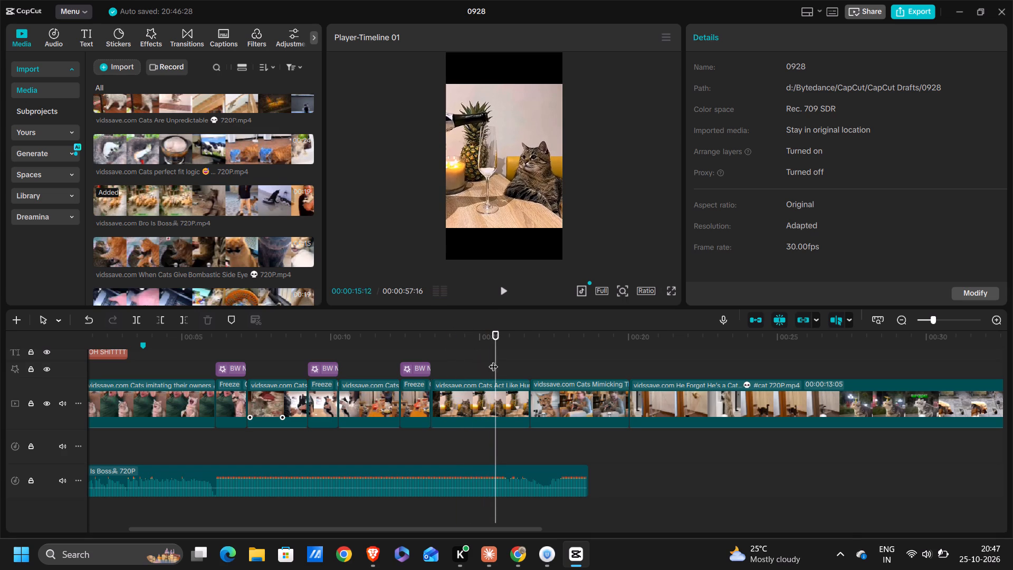
Add a freeze frame to the wine glass scene at 00:00:15:11 and delete the rest of its footage after the freeze.
left_click(493, 360)
left_click(492, 410)
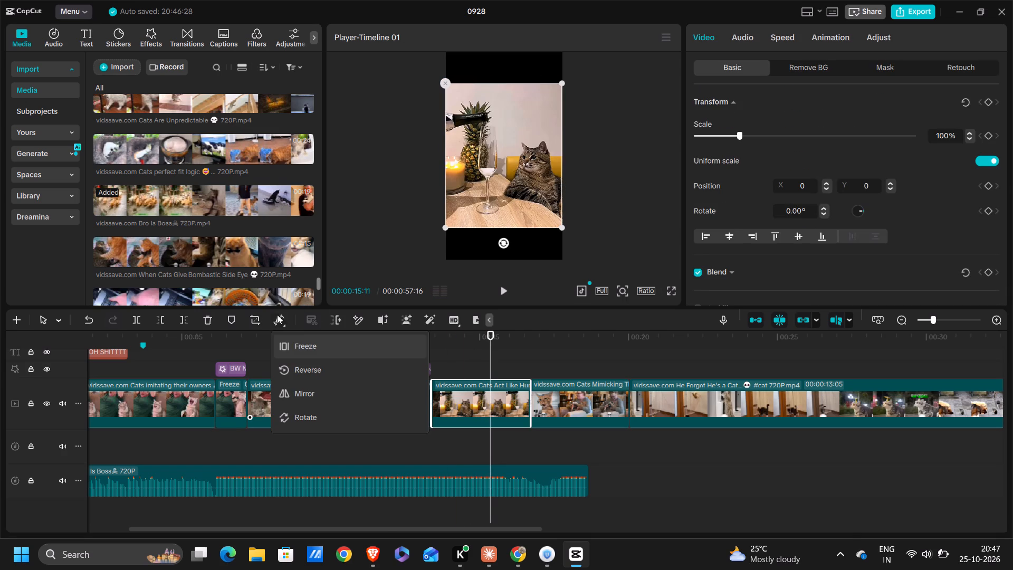
left_click(308, 351)
left_click(589, 399)
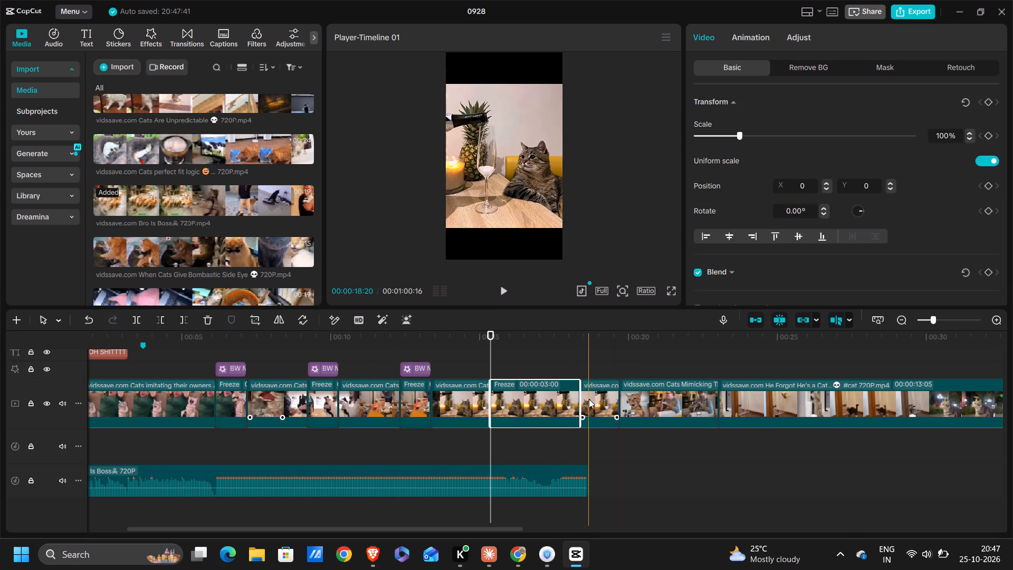
key("bracketright")
key("BackSpace")
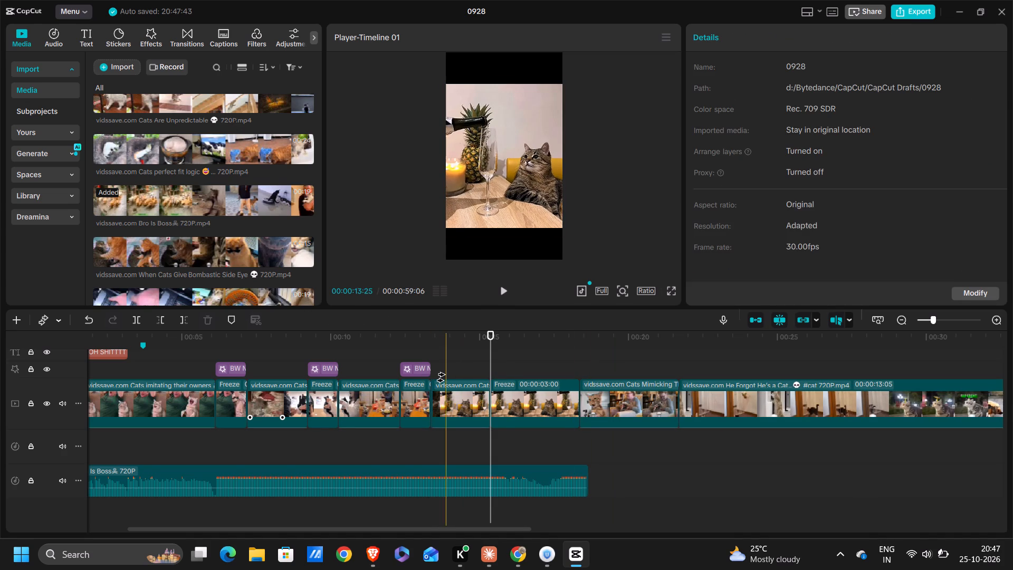
Paste the stone-head image and both BW Noise effects and align them with the start of the wine glass scene's freeze frame.
key("a")
scroll(445, 375, "up", 3)
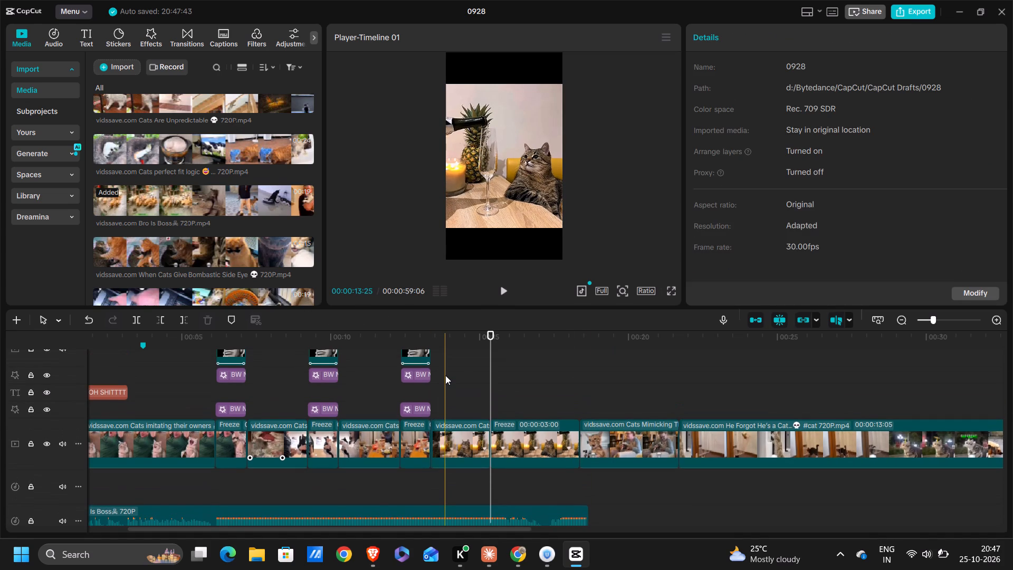
key("ctrl+v")
left_click_drag(460, 356, 495, 357)
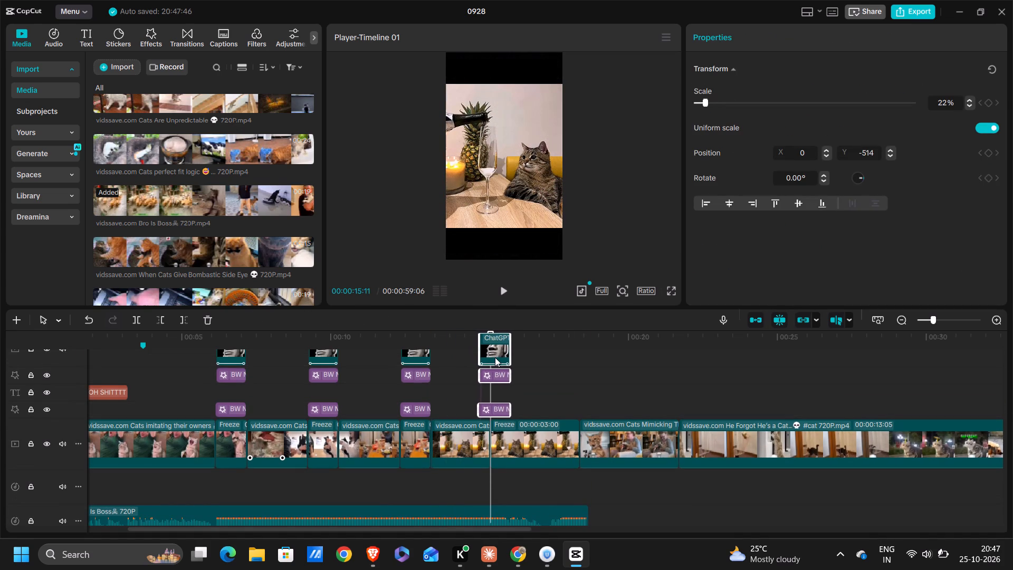
left_click_drag(495, 357, 508, 357)
Trim the end of the wine glass scene's freeze frame to match the end of its stone-head image and effects.
left_click(530, 371)
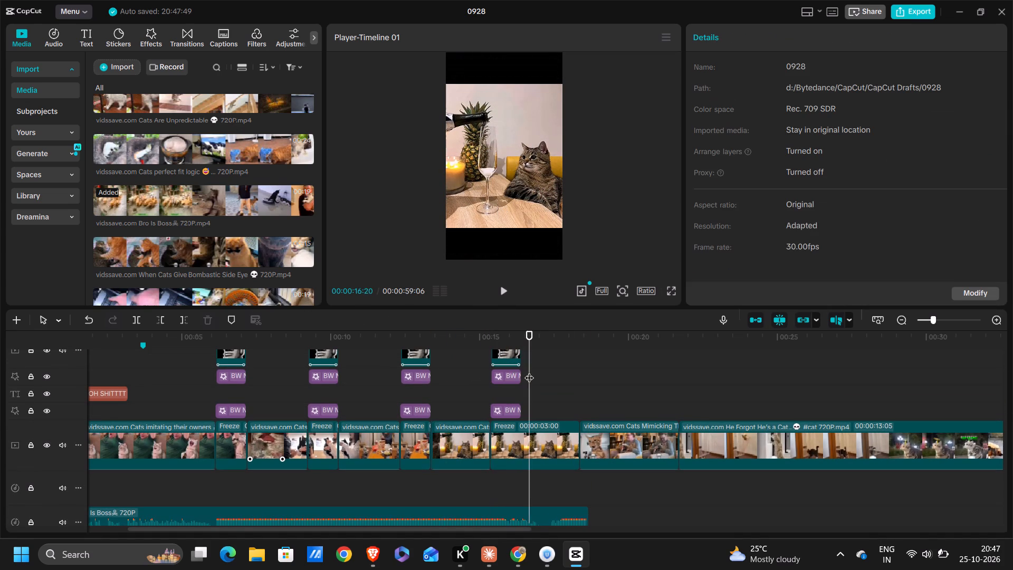
left_click_drag(529, 371, 521, 373)
left_click(523, 430)
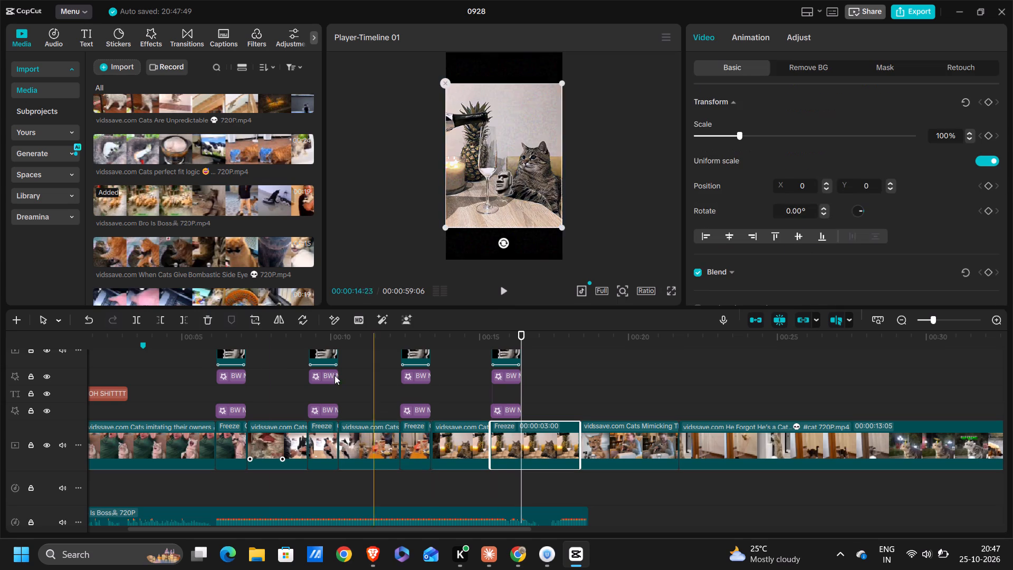
left_click(189, 317)
Delete the tiny leftover clip fragment between the table scene's freeze frame and the wine glass scene.
scroll(408, 434, "up", 7, "ctrl")
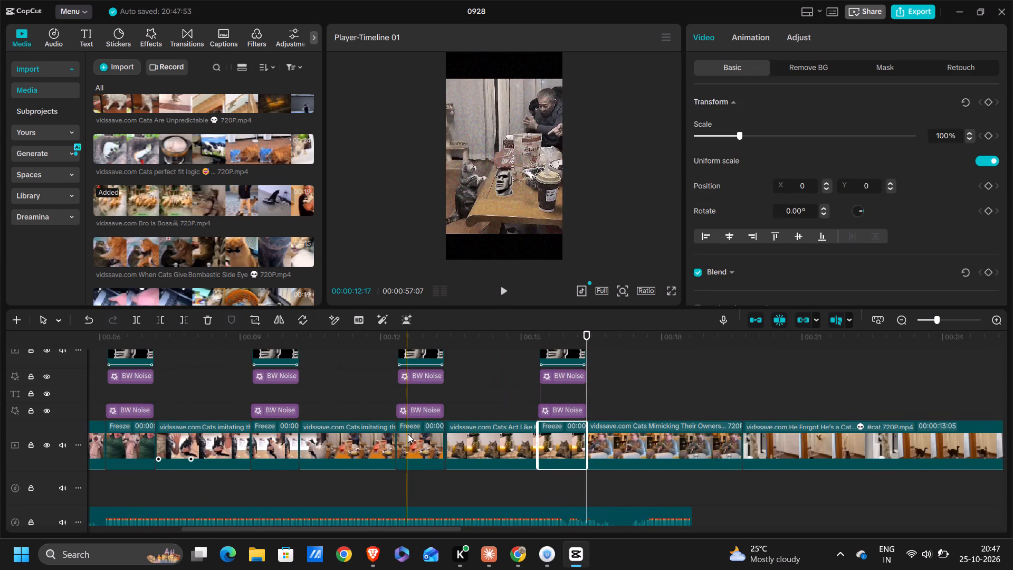
scroll(470, 457, "up", 18, "ctrl")
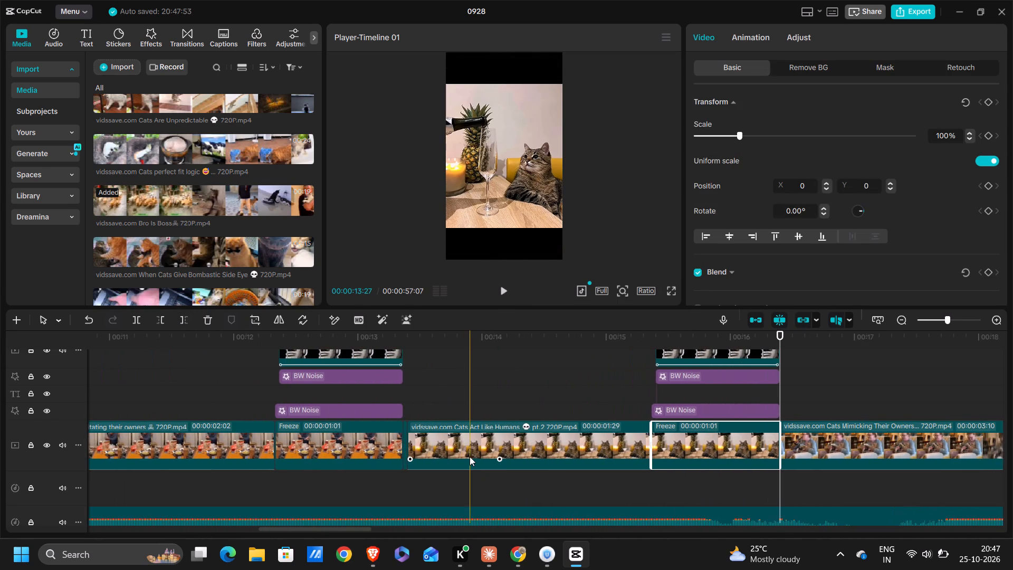
left_click(406, 439)
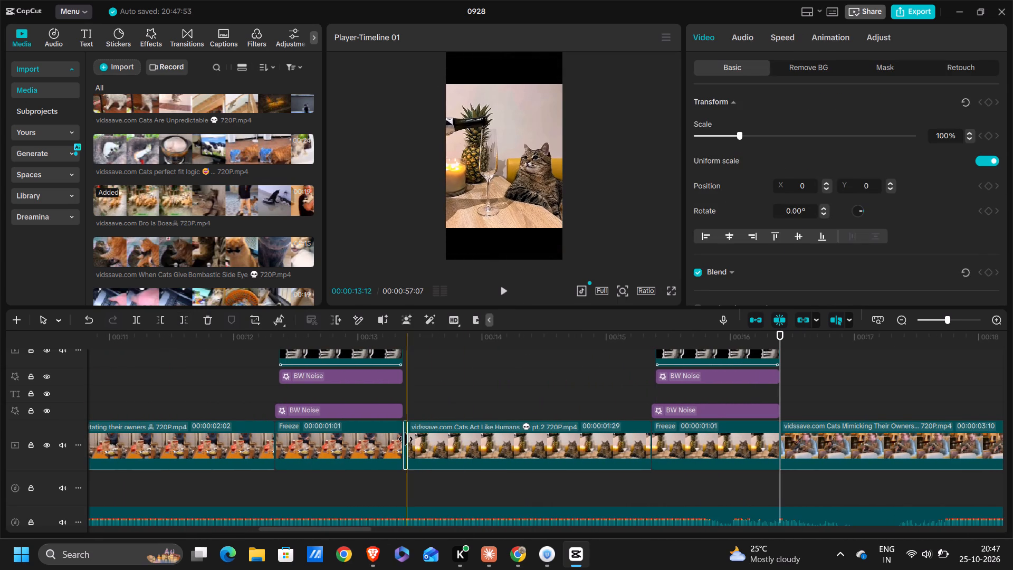
key("BackSpace")
Play the scene of the woman holding the cat and add a freeze frame to it at 00:00:18:07.
scroll(406, 439, "left", 5)
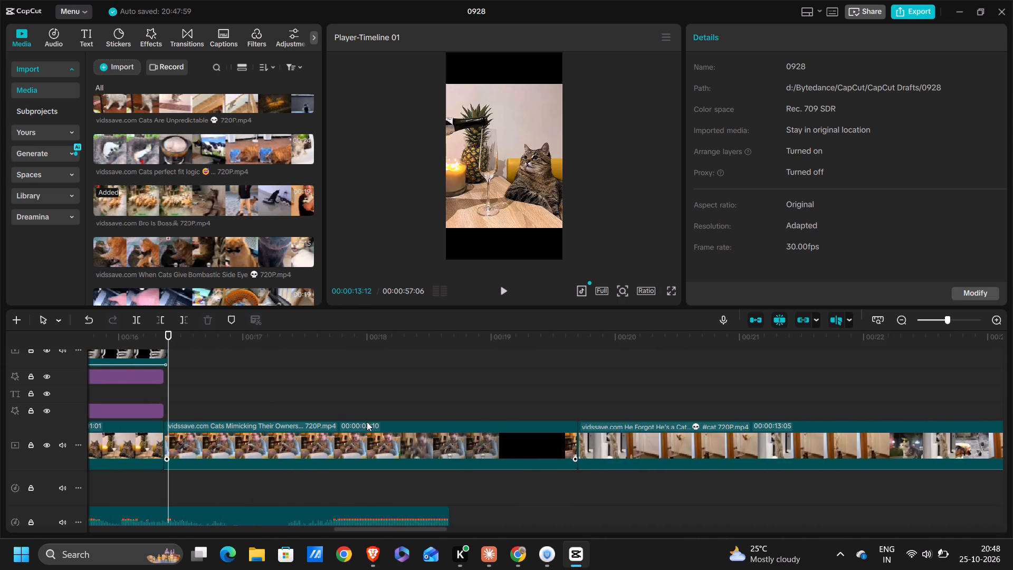
left_click(167, 410)
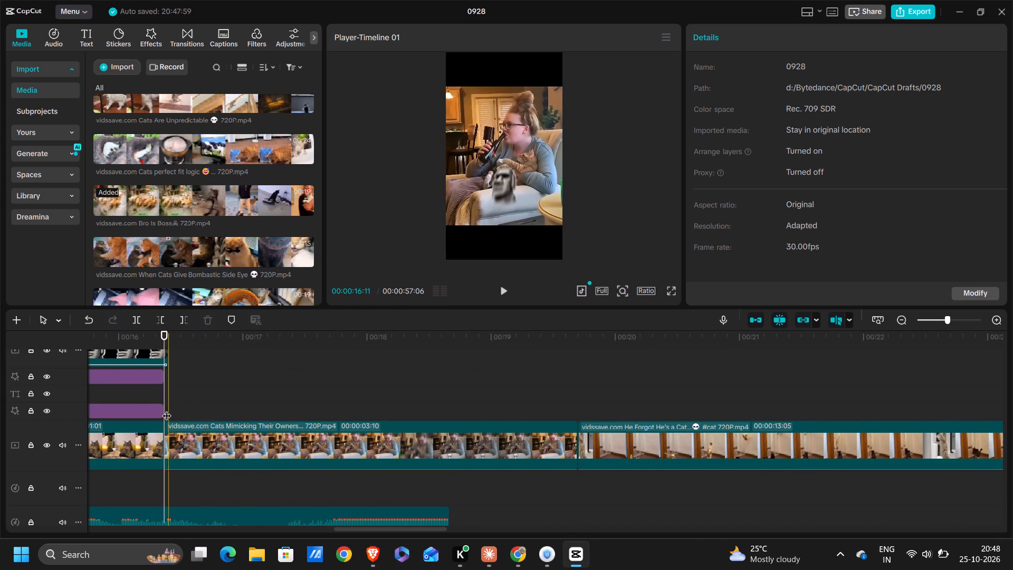
key("space")
key("space")
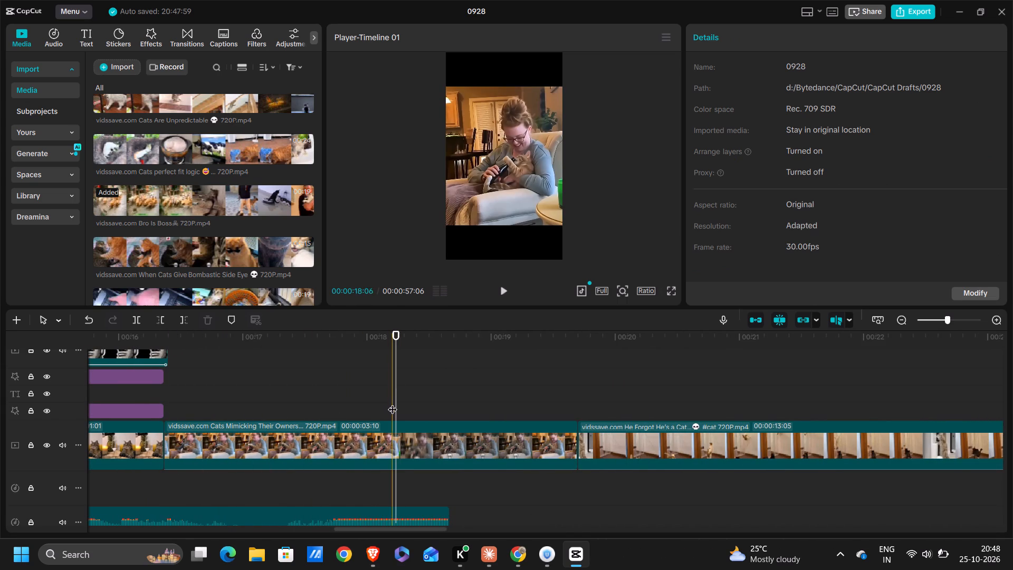
left_click(397, 420)
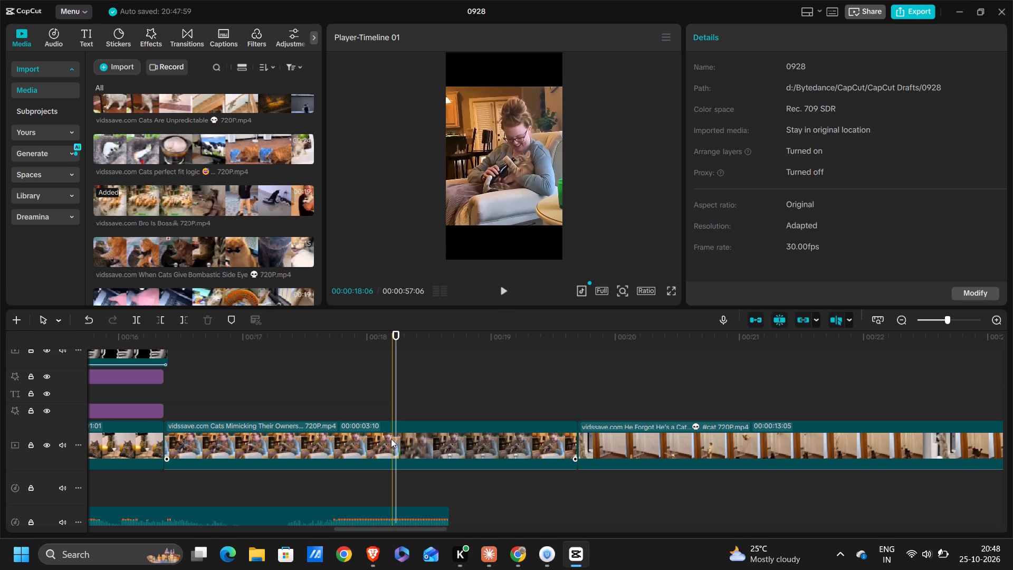
left_click(394, 441)
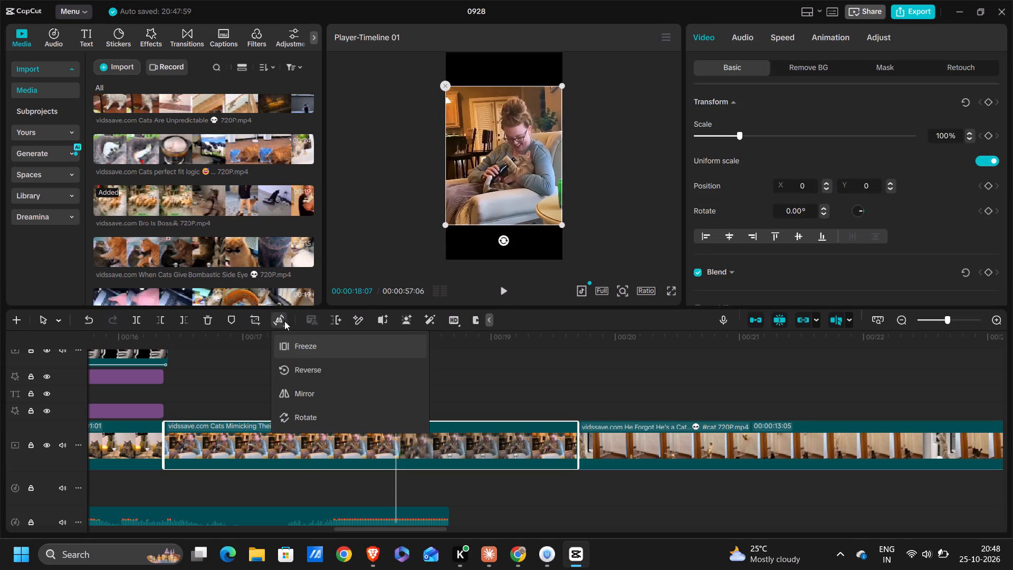
left_click(291, 345)
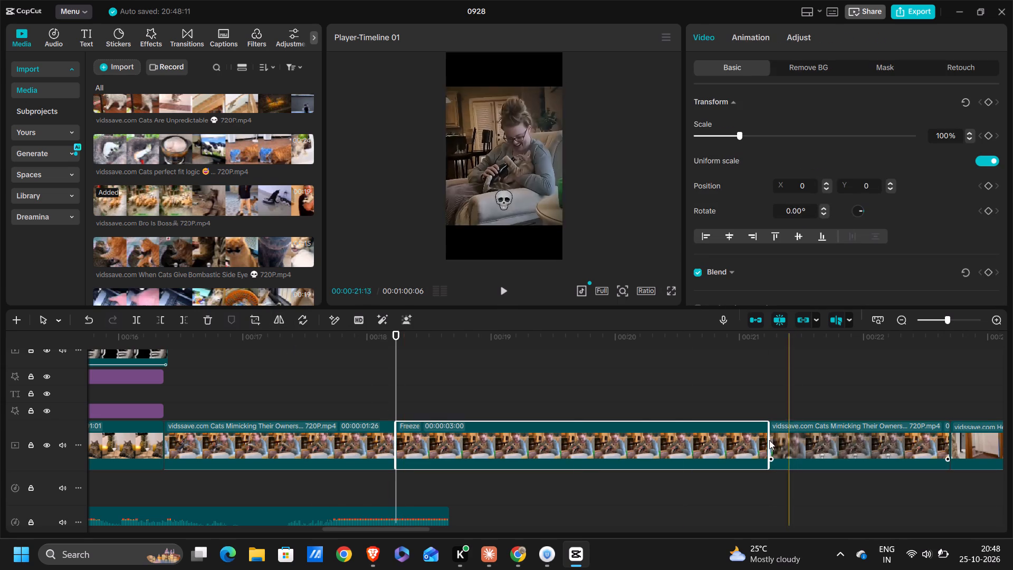
Paste the stone-head image and both BW Noise effects at 00:00:18:07 over the woman's freeze frame.
left_click(764, 436)
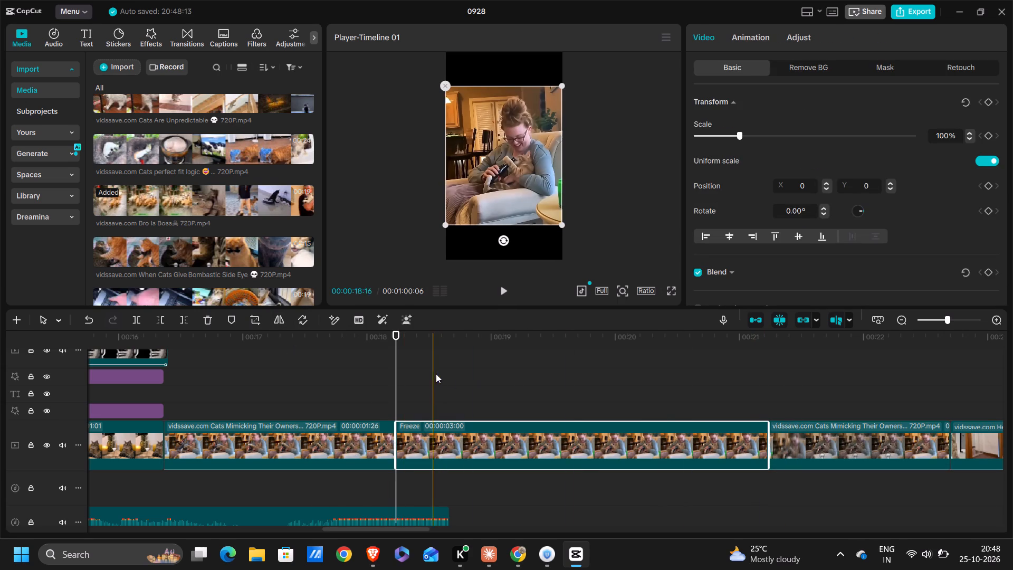
left_click(446, 380)
left_click(446, 380)
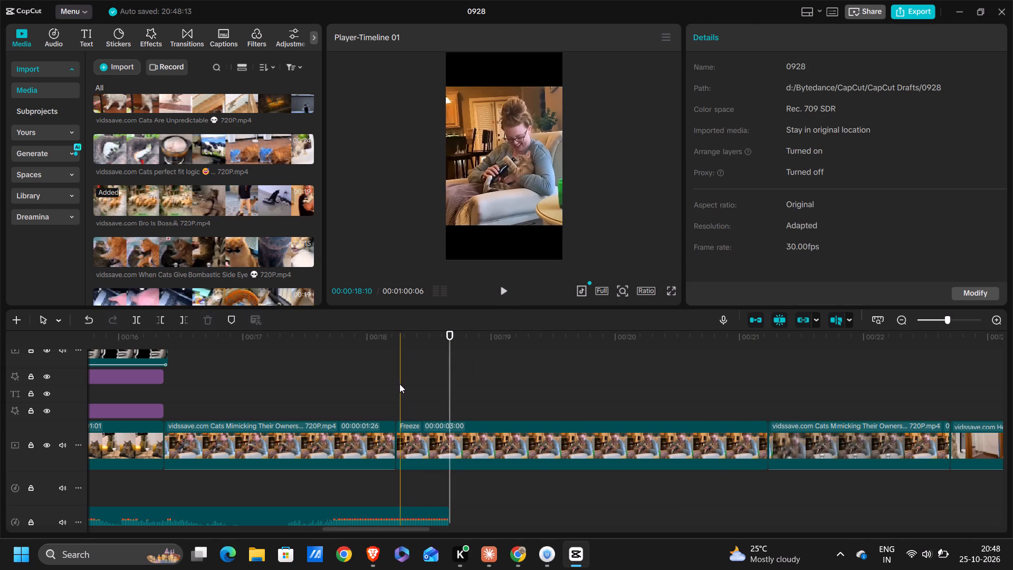
left_click(395, 383)
key("ctrl+v")
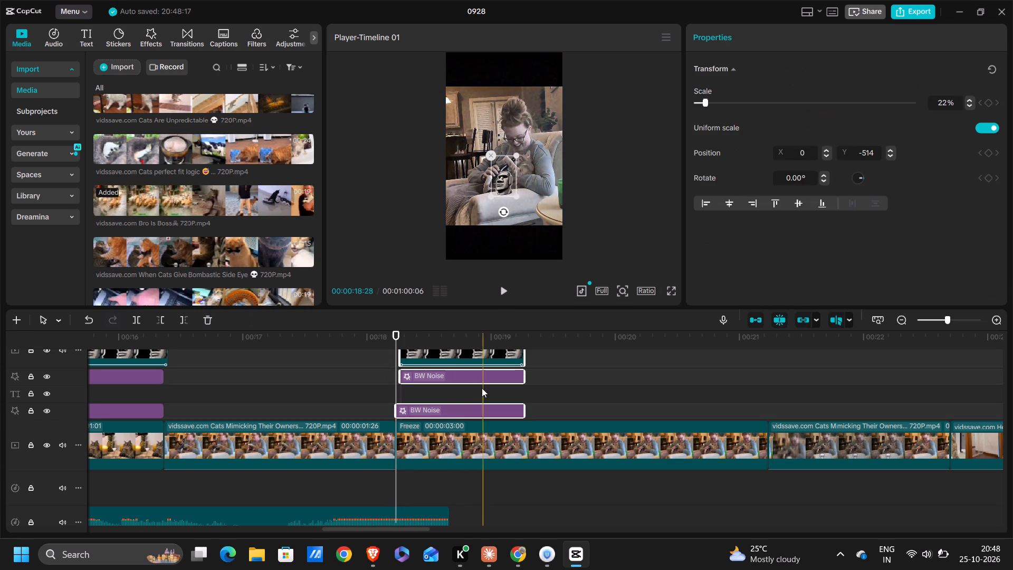
Trim the woman's freeze frame, its stone-head image and both BW Noise effects together to the audio's end at 00:00:18:20.
left_click(450, 401)
scroll(452, 402, "up", 3)
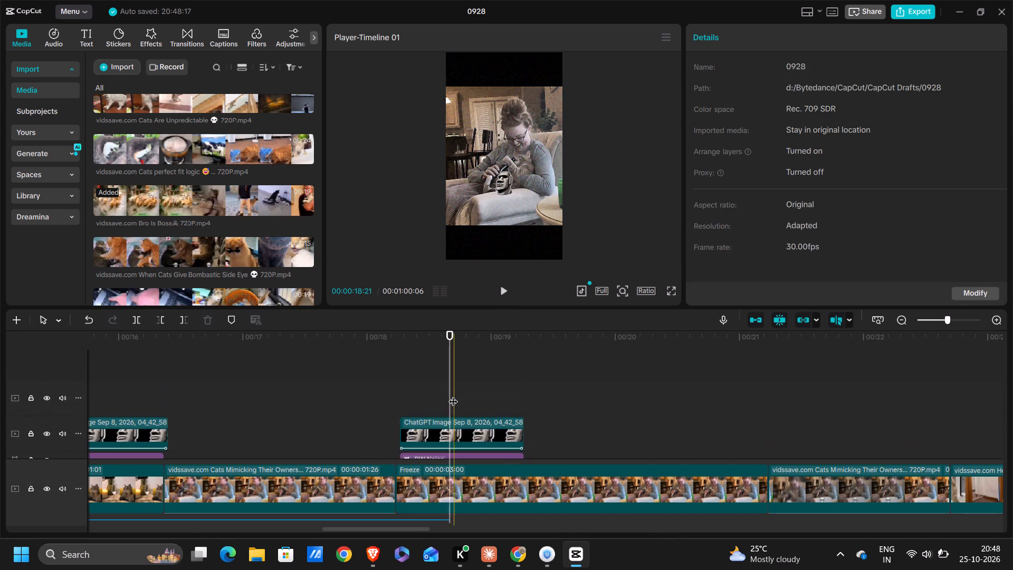
left_click_drag(453, 395, 601, 512)
scroll(527, 460, "down", 1)
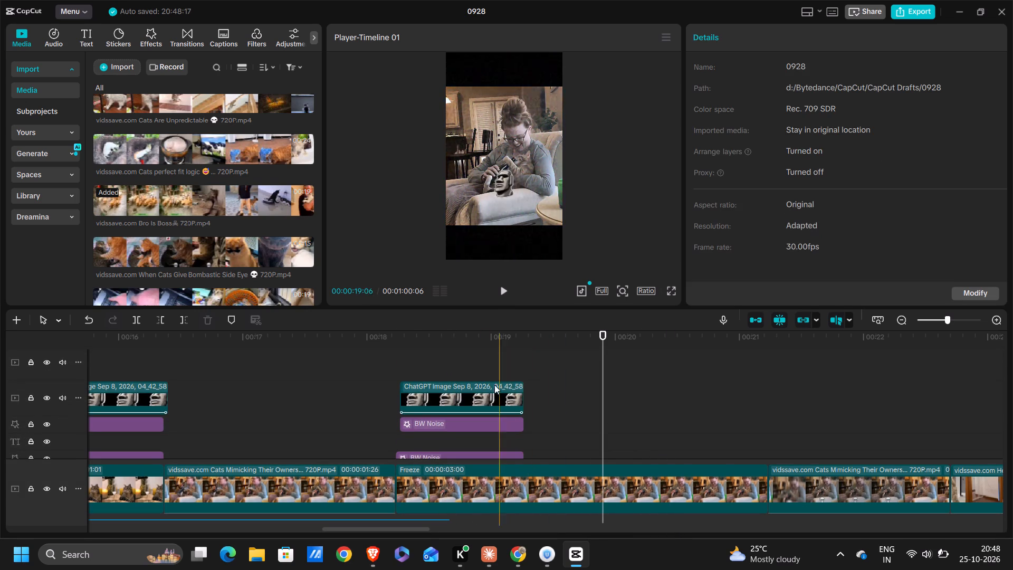
left_click_drag(486, 365, 653, 522)
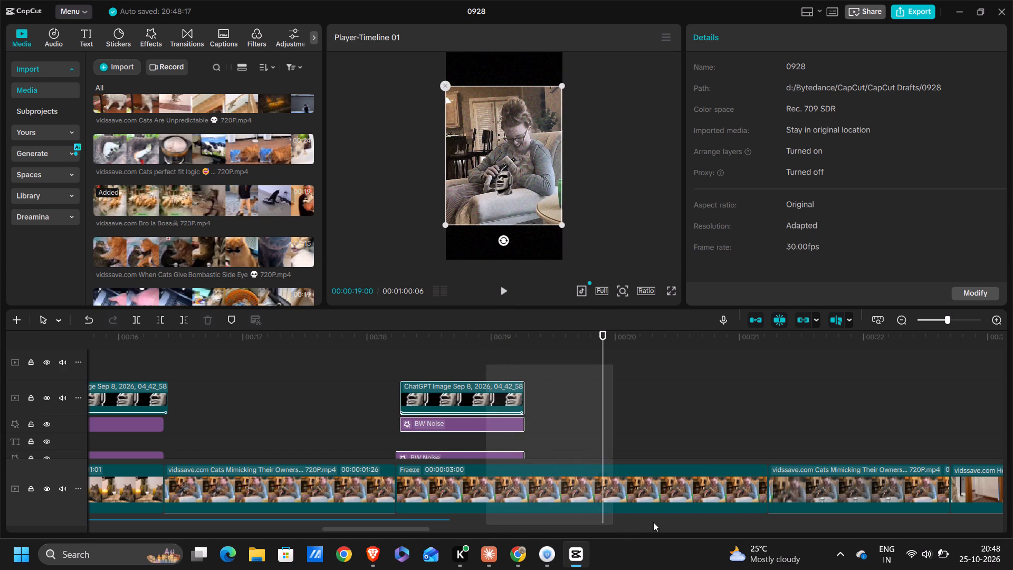
left_click_drag(653, 522, 739, 499)
scroll(738, 498, "down", 1)
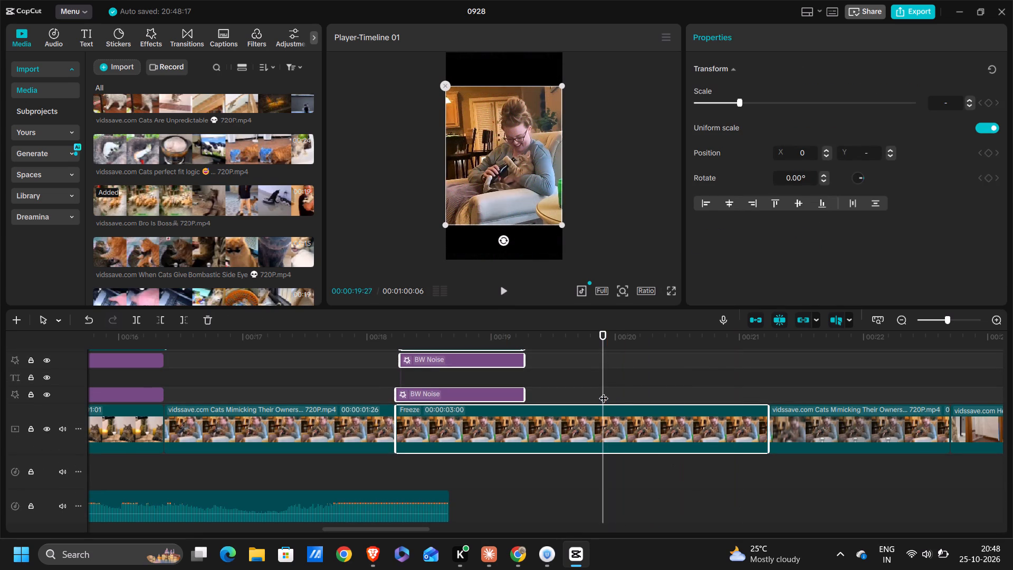
left_click_drag(604, 392, 450, 418)
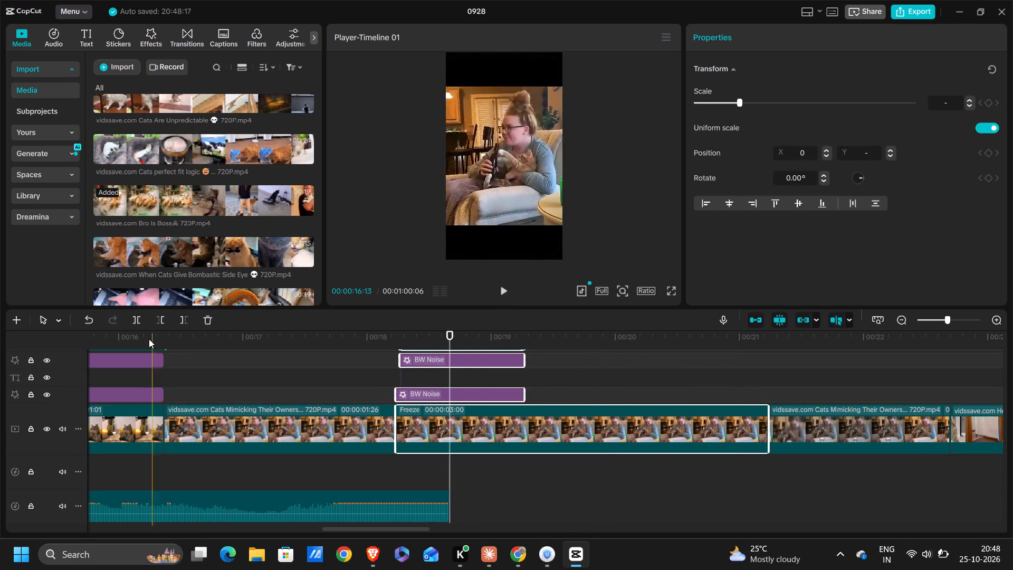
left_click(184, 317)
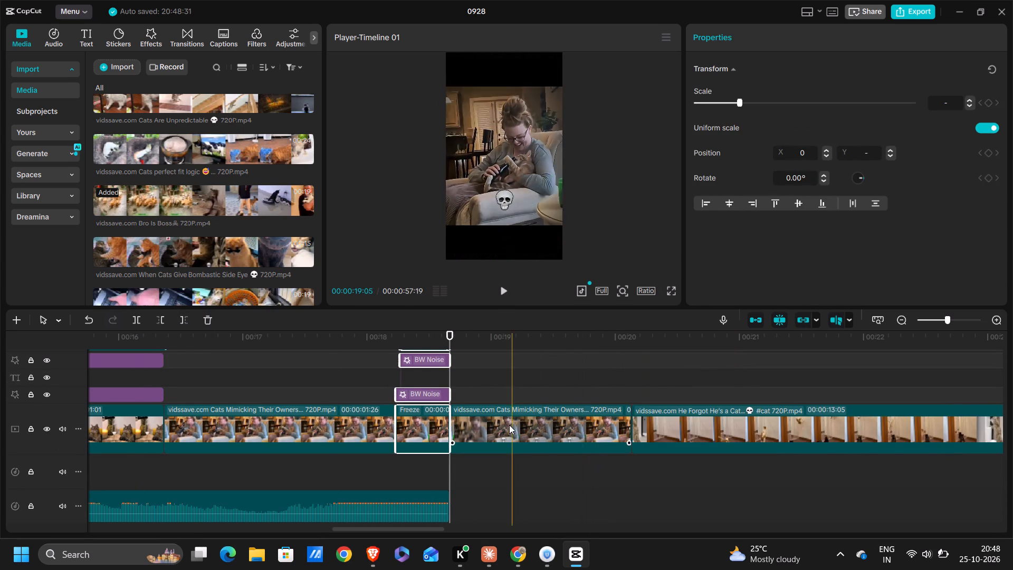
Delete all remaining clips after the woman's freeze frame so the timeline ends at 00:00:18:20.
left_click_drag(509, 386, 1000, 457)
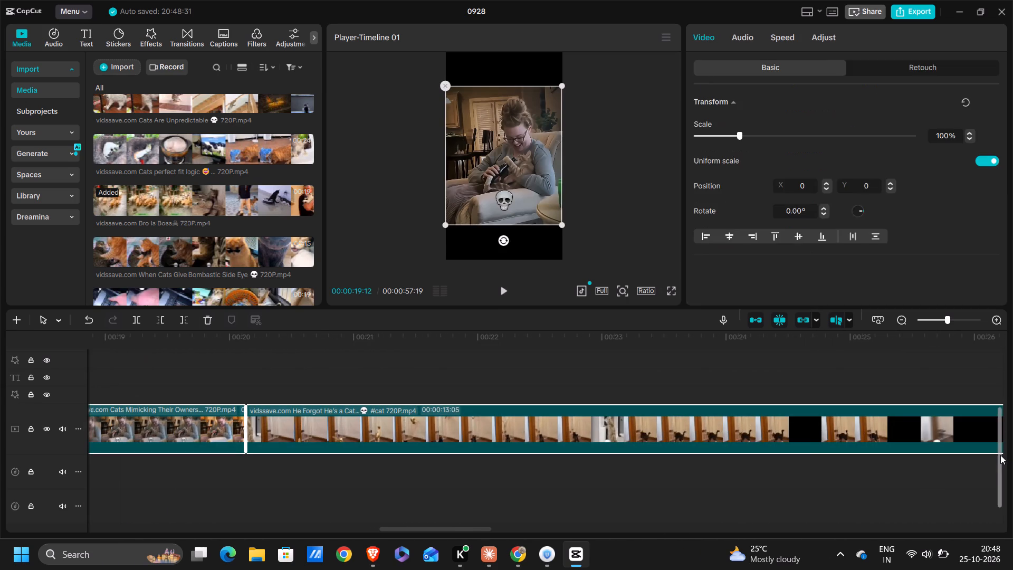
key("BackSpace")
scroll(595, 493, "down", 8, "ctrl")
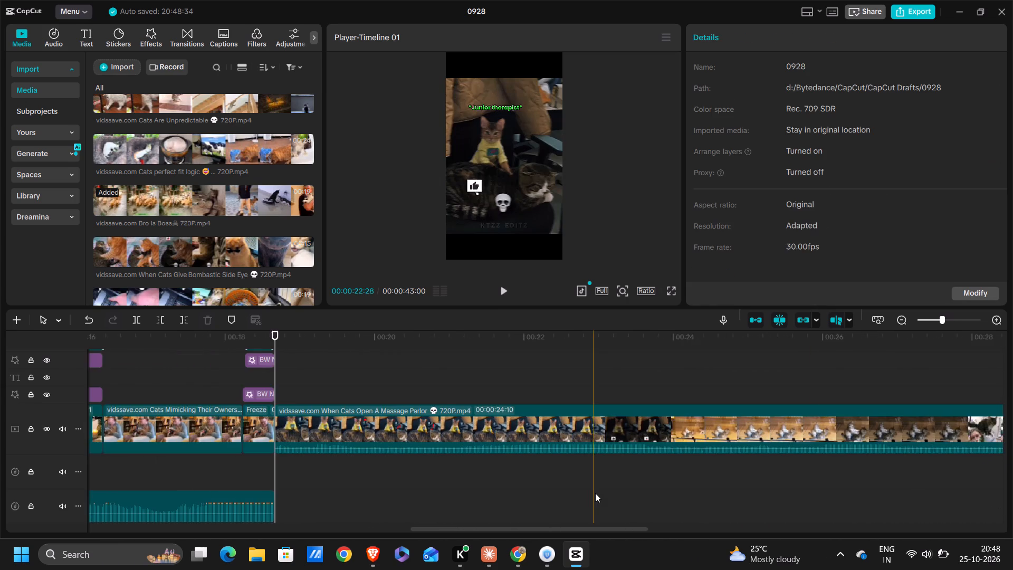
scroll(595, 493, "down", 20, "ctrl")
scroll(595, 493, "down", 5, "ctrl")
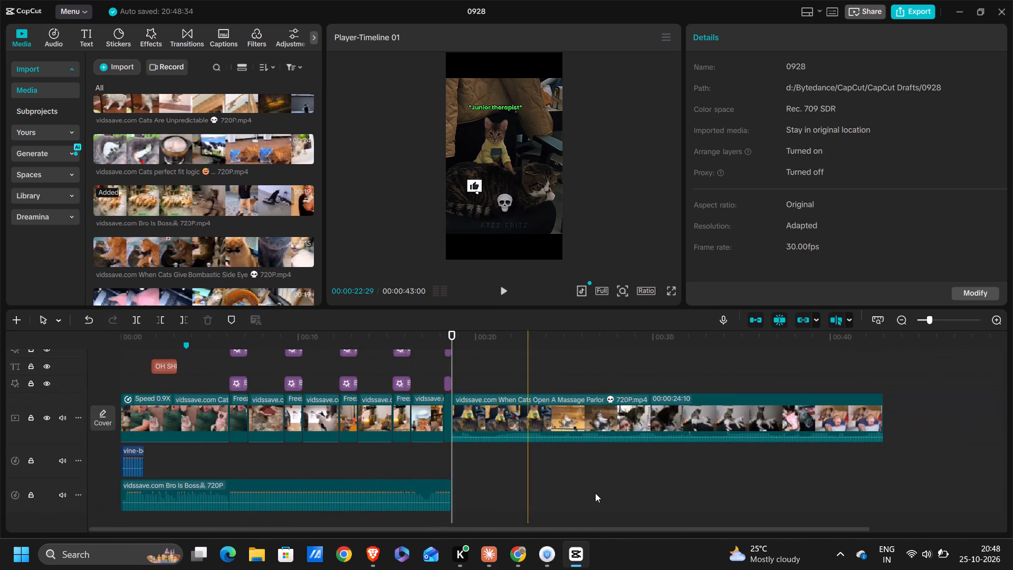
scroll(595, 493, "down", 3, "ctrl")
left_click_drag(419, 465, 617, 380)
key("BackSpace")
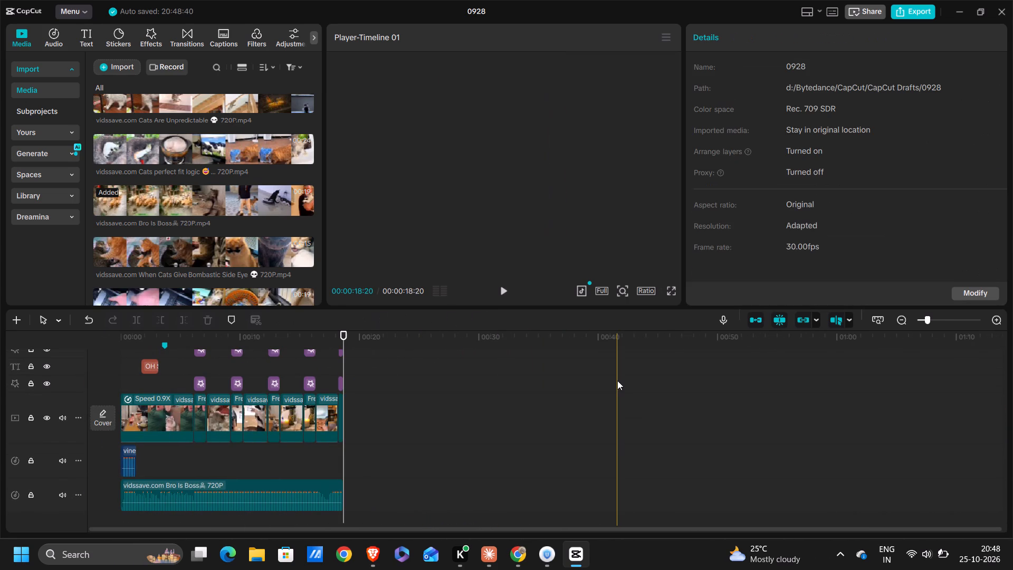
Add a default text at the start of the timeline, matching the opening stone-head image's length, on the track just beneath it.
scroll(343, 440, "up", 3)
scroll(343, 440, "down", 1)
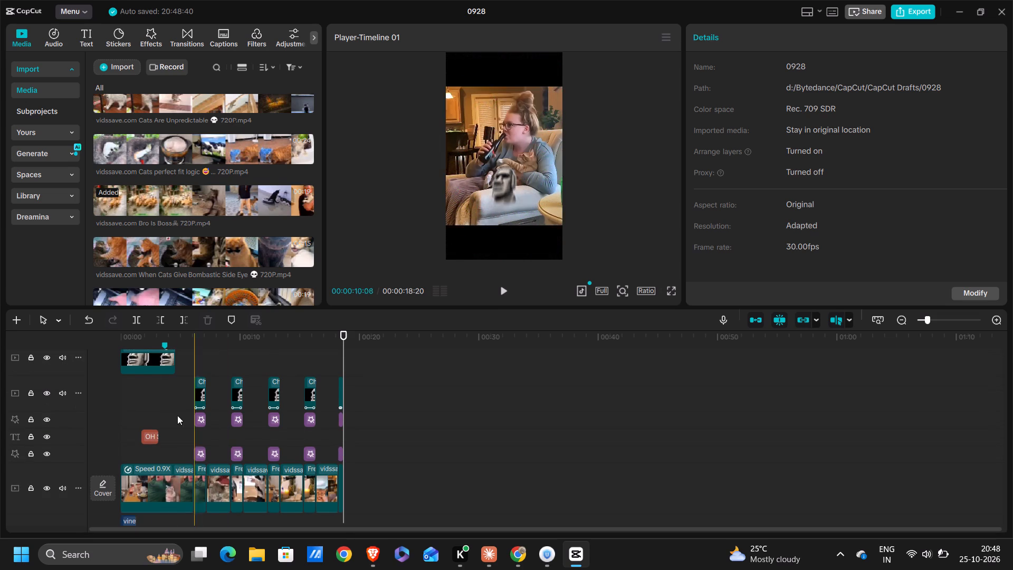
left_click(121, 408)
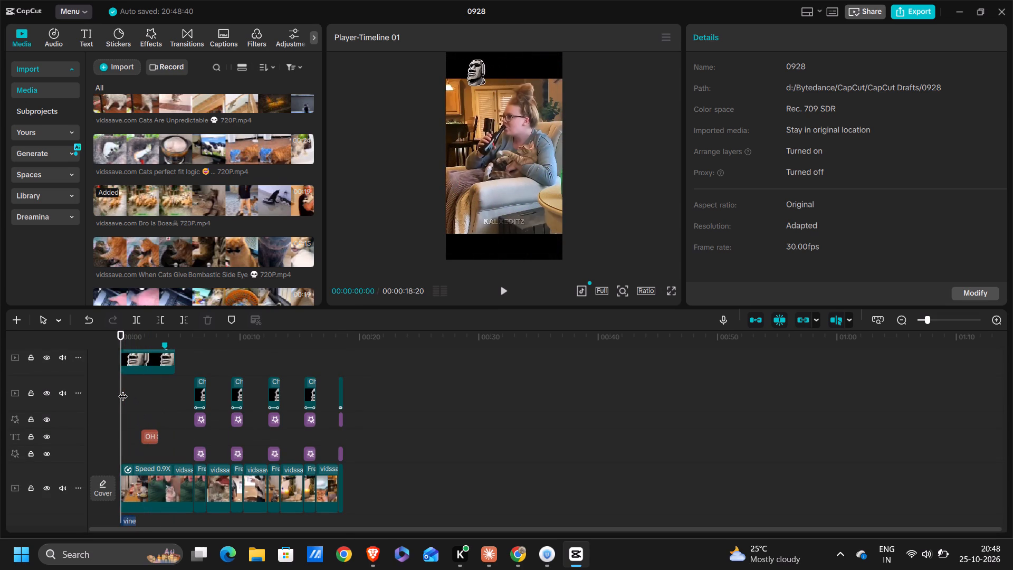
left_click(87, 30)
left_click(139, 109)
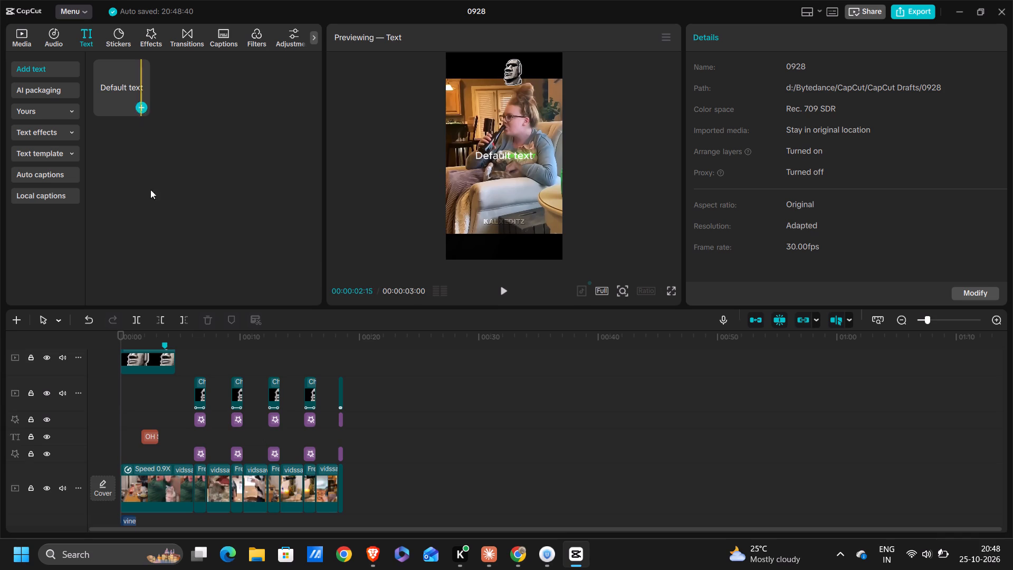
left_click(142, 109)
left_click_drag(157, 353, 174, 355)
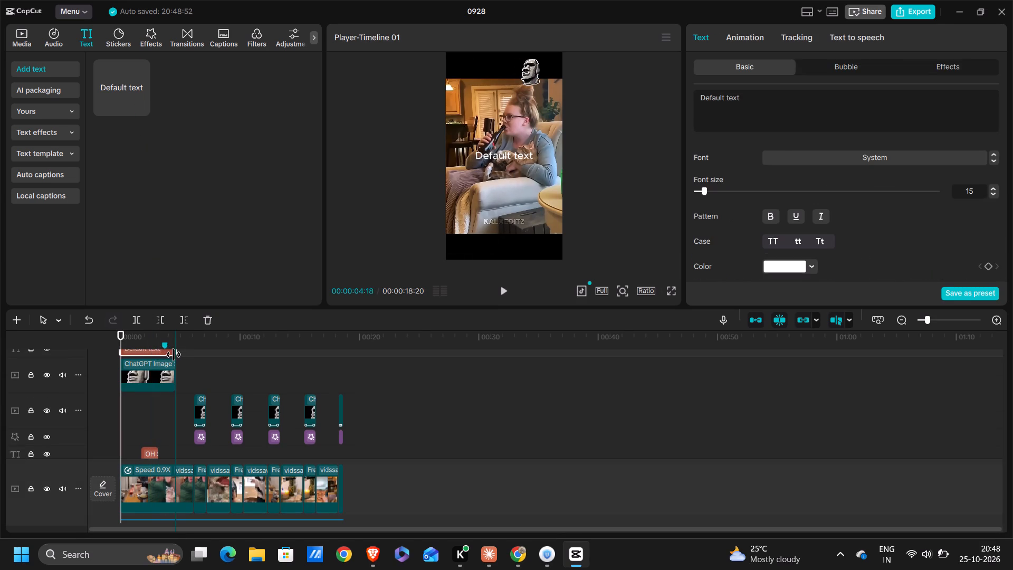
left_click_drag(174, 355, 175, 355)
left_click_drag(144, 350, 144, 404)
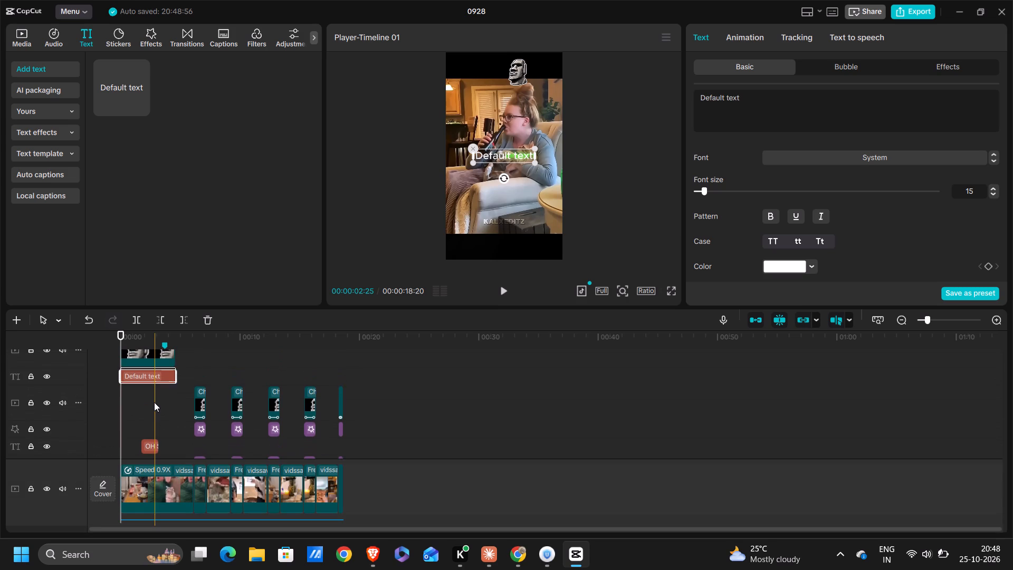
Extend the opening stone-head image and the default text to the start of the first freeze frame.
left_click(170, 367)
left_click_drag(176, 363, 191, 370)
left_click(169, 379)
left_click_drag(175, 379, 189, 379)
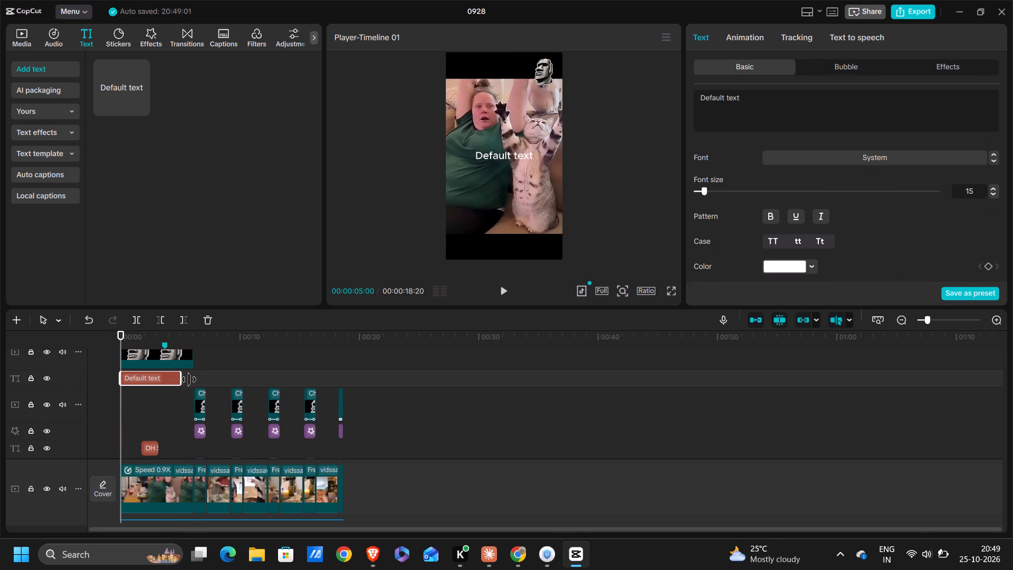
left_click_drag(189, 379, 192, 381)
Move the opening stone-head image's last keyframe from 00:00:04:18 to the image's extended end.
scroll(188, 381, "up", 2)
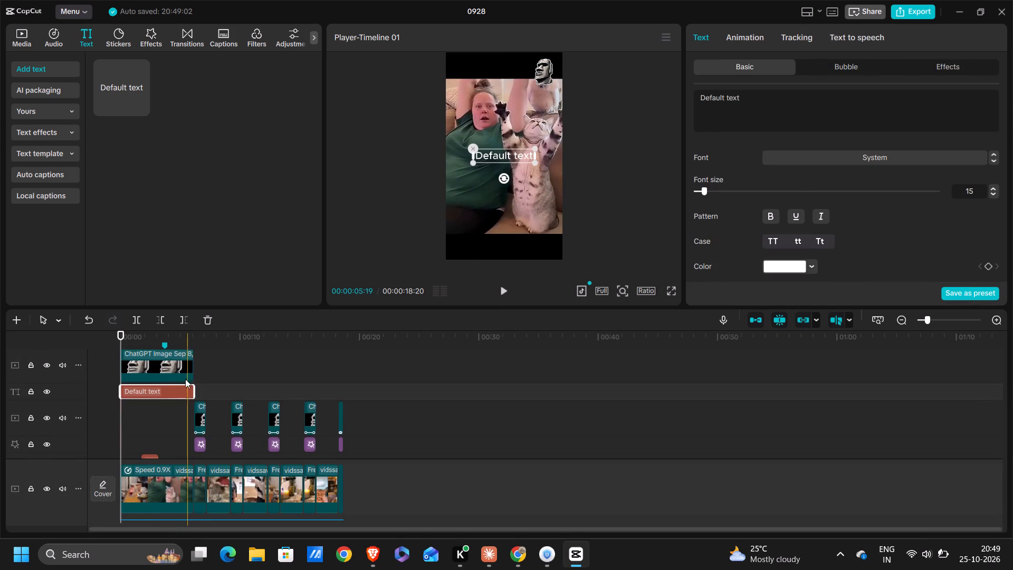
left_click(174, 370)
left_click_drag(176, 366, 195, 366)
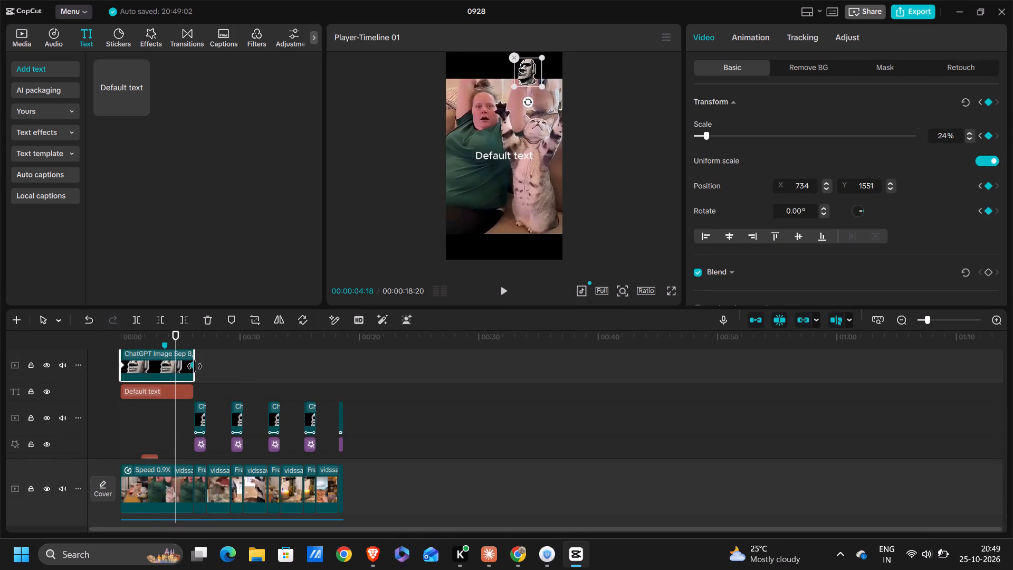
left_click_drag(195, 366, 197, 366)
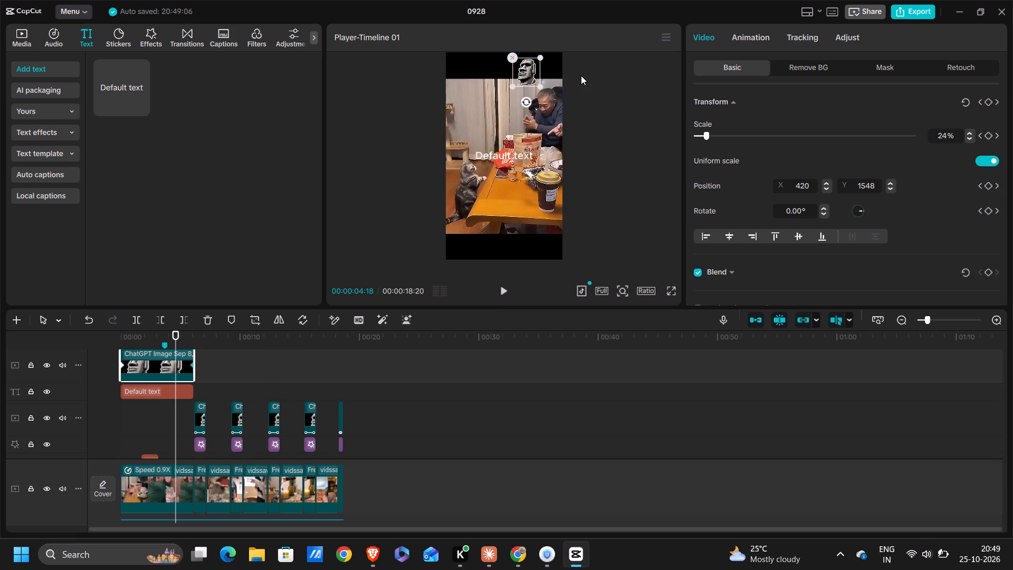
Return to 00:00:00:00 and move the default text up to the top edge of the video picture, centred horizontally.
left_click(125, 343)
left_click_drag(124, 343, 108, 345)
left_click(510, 150)
left_click_drag(510, 150, 511, 109)
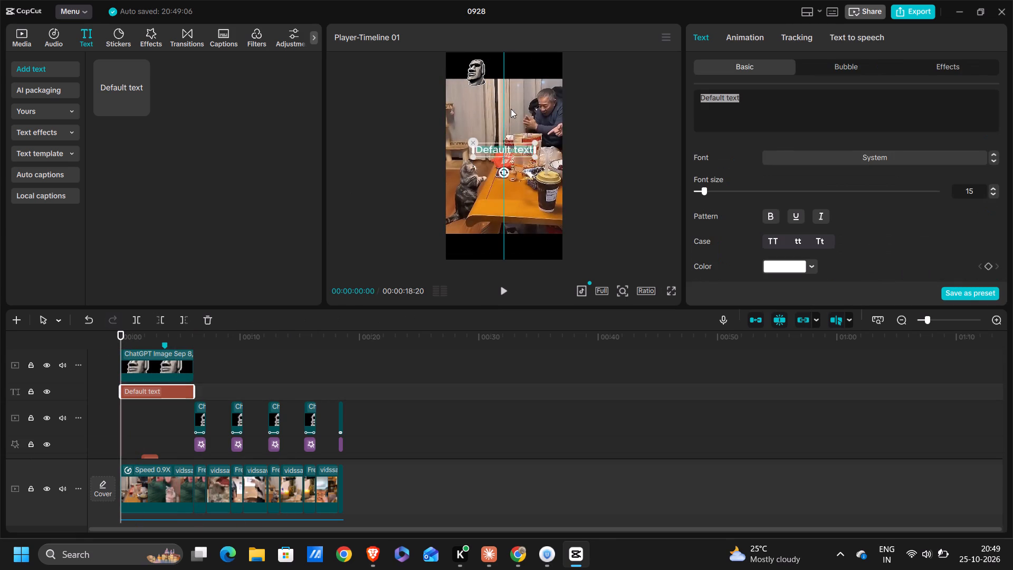
left_click_drag(511, 109, 510, 83)
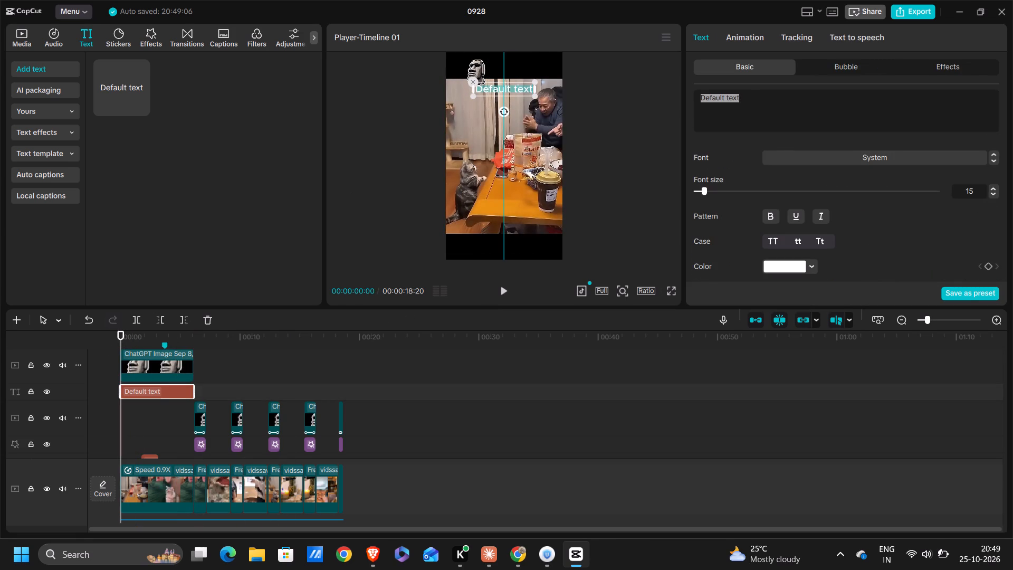
Replace the default text with the copied caption "Watched ONCE and copied it" and its emoji, removing the leftover word "Default".
key("ctrl+v")
double_click(748, 98)
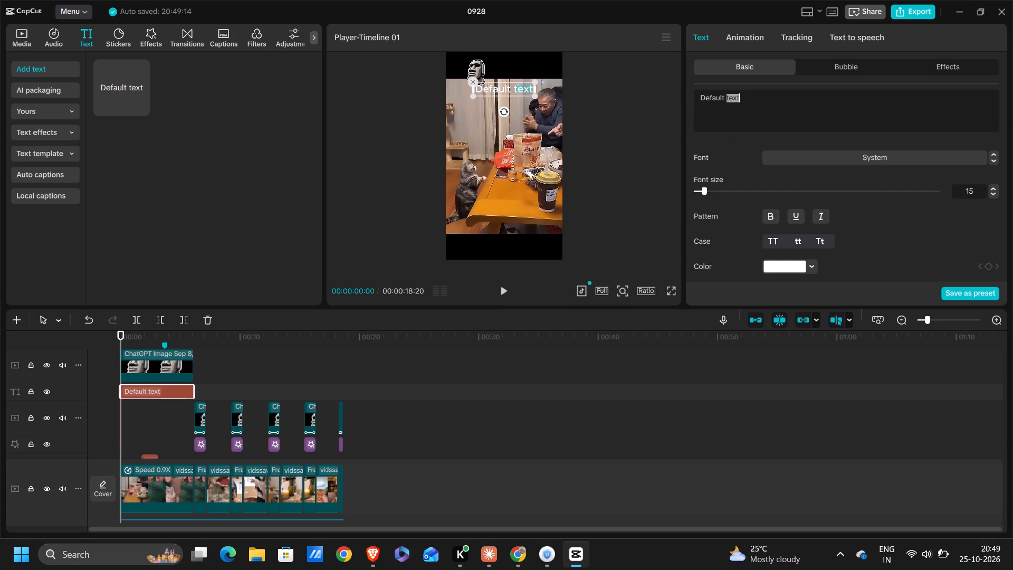
key("ctrl+v")
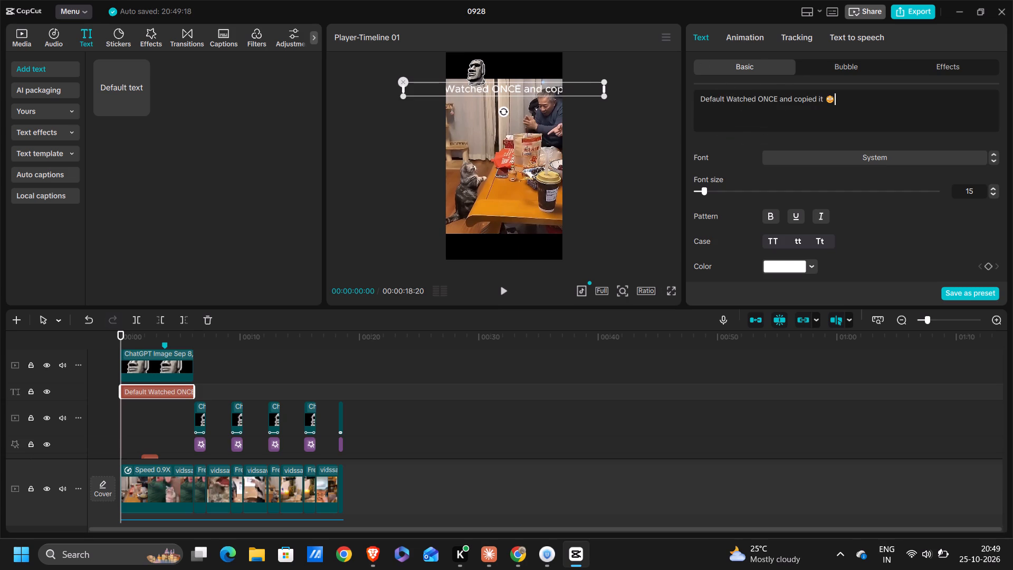
left_click_drag(724, 98, 687, 102)
key("BackSpace")
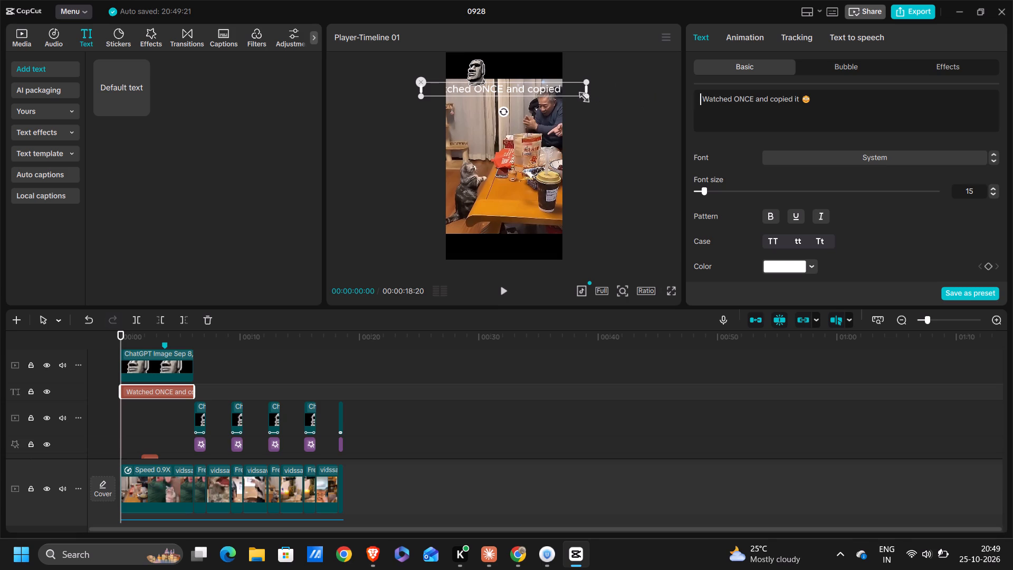
Scale the caption down in the preview so it fits within the video's width.
left_click_drag(581, 95, 529, 86)
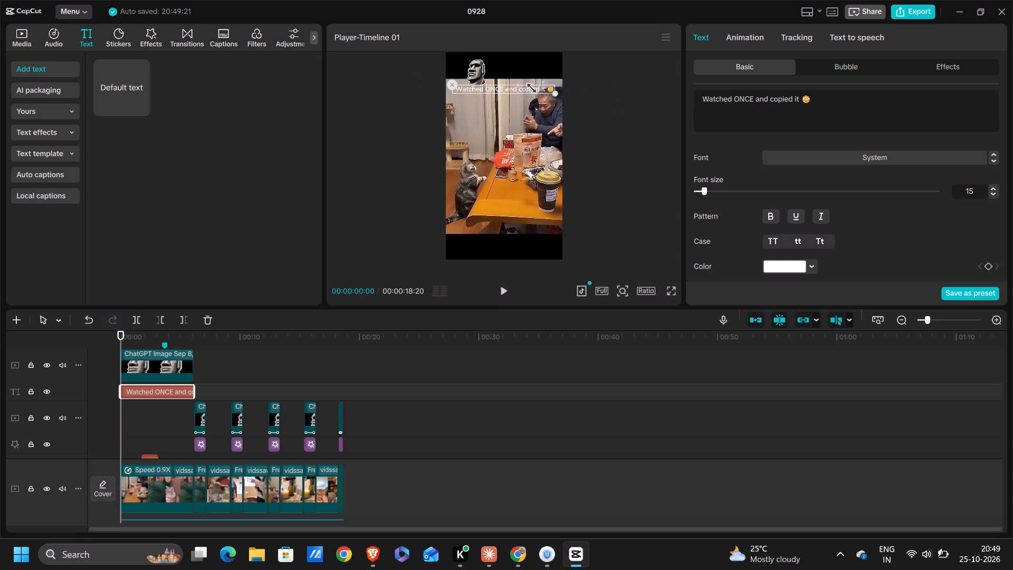
left_click_drag(529, 86, 522, 82)
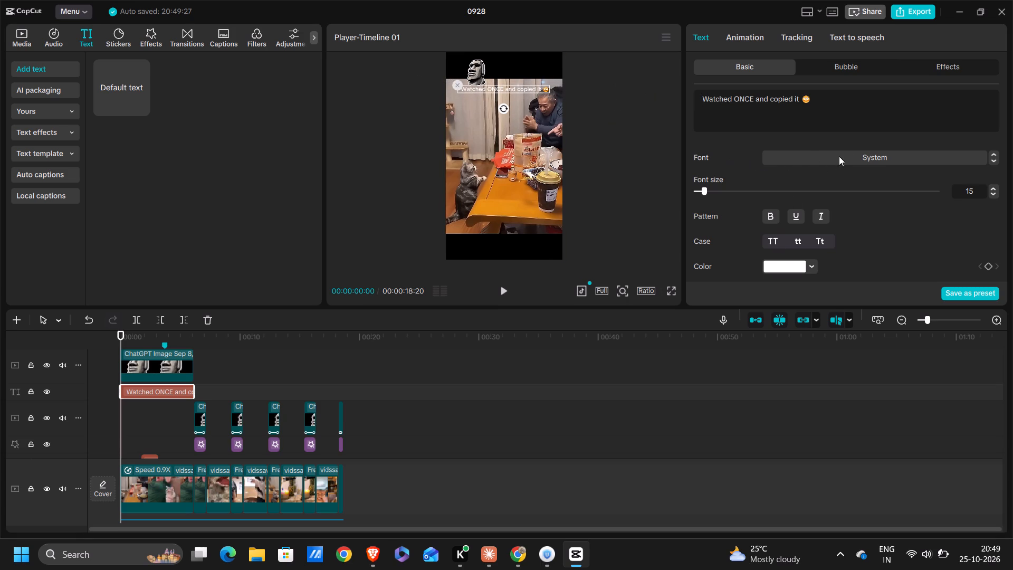
Set the caption's font to BebasNeue and apply the third preset text style with white letters, keeping the colour FFFFFF.
left_click(844, 154)
left_click(838, 151)
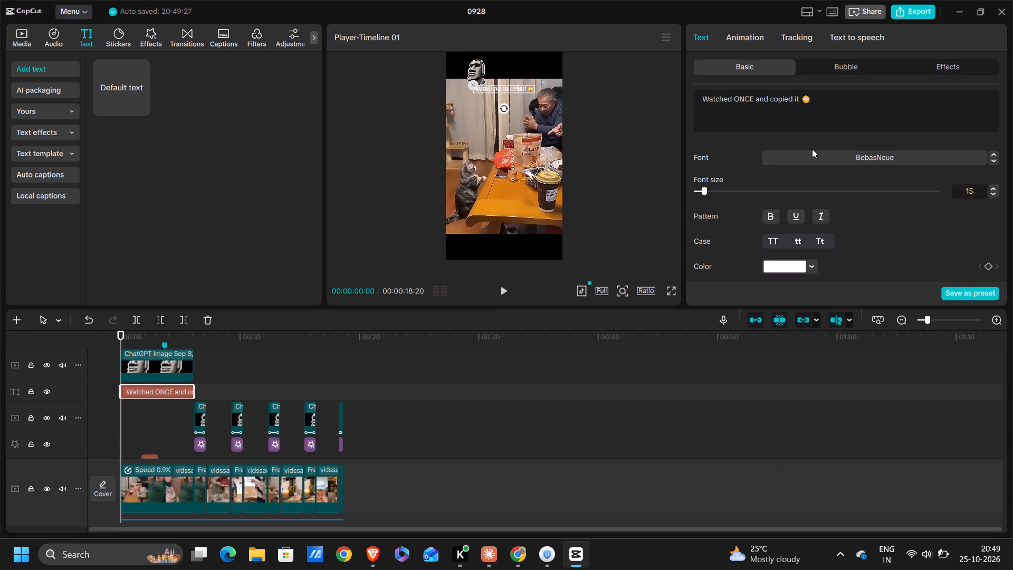
scroll(771, 220, "down", 2)
scroll(771, 220, "up", 1)
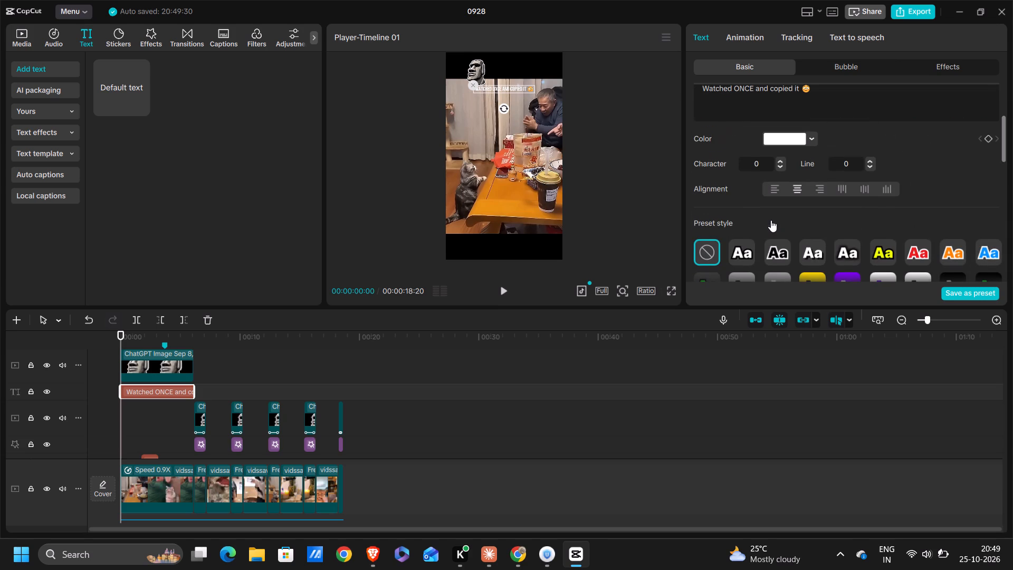
scroll(771, 220, "up", 1)
left_click(814, 258)
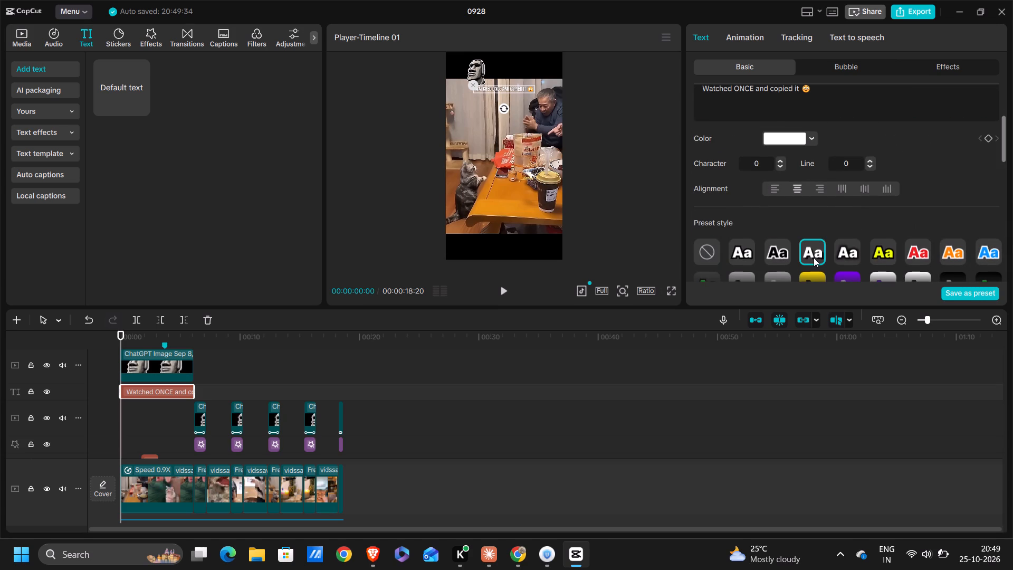
left_click(791, 132)
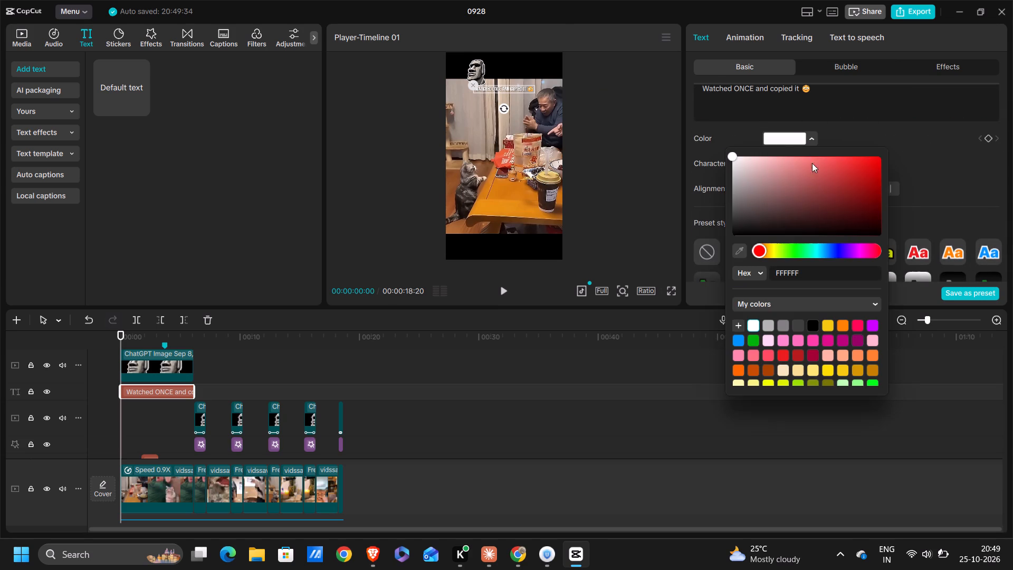
left_click(879, 121)
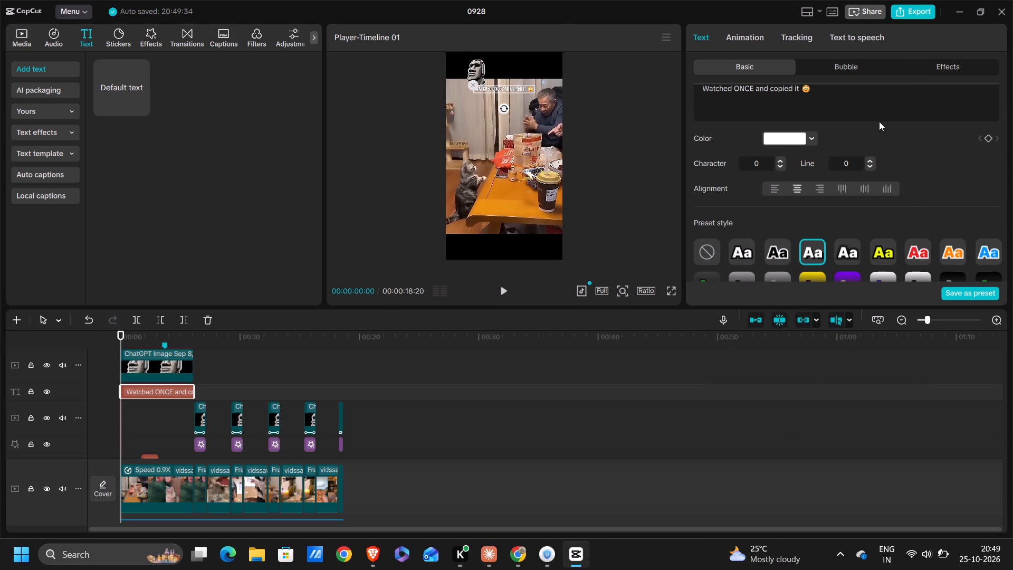
Set the caption's font size to 23.
scroll(847, 202, "up", 1)
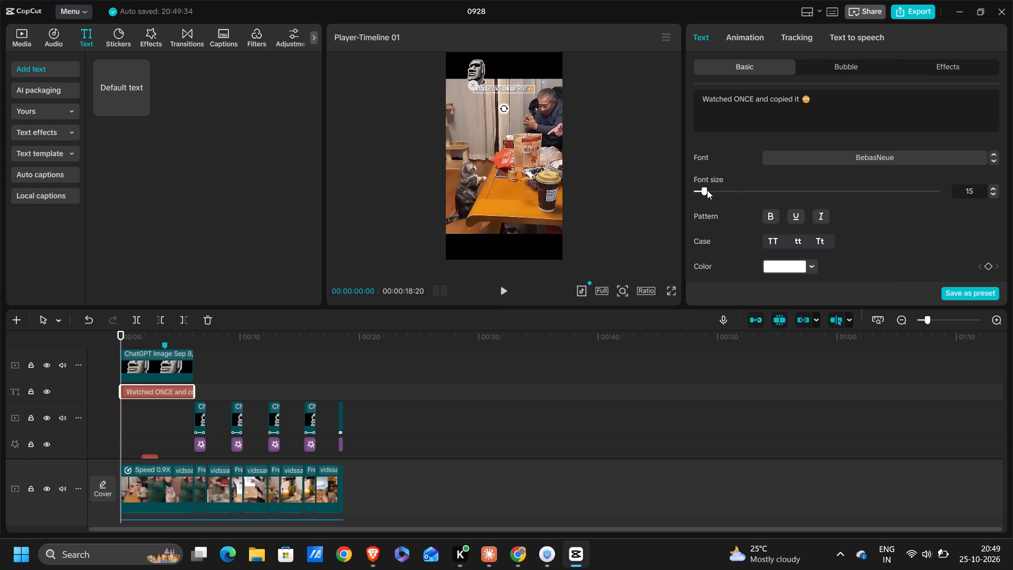
left_click_drag(706, 190, 713, 193)
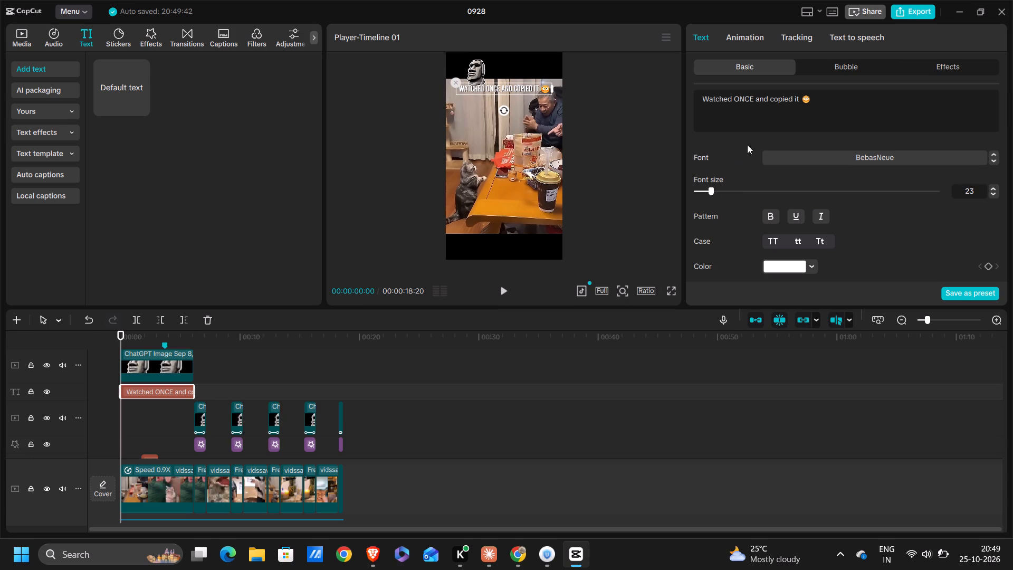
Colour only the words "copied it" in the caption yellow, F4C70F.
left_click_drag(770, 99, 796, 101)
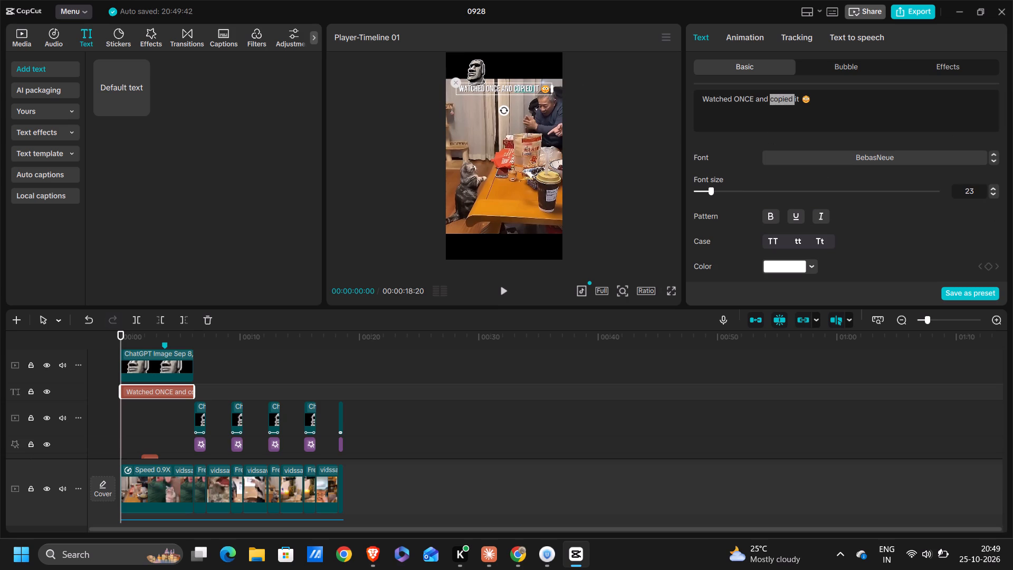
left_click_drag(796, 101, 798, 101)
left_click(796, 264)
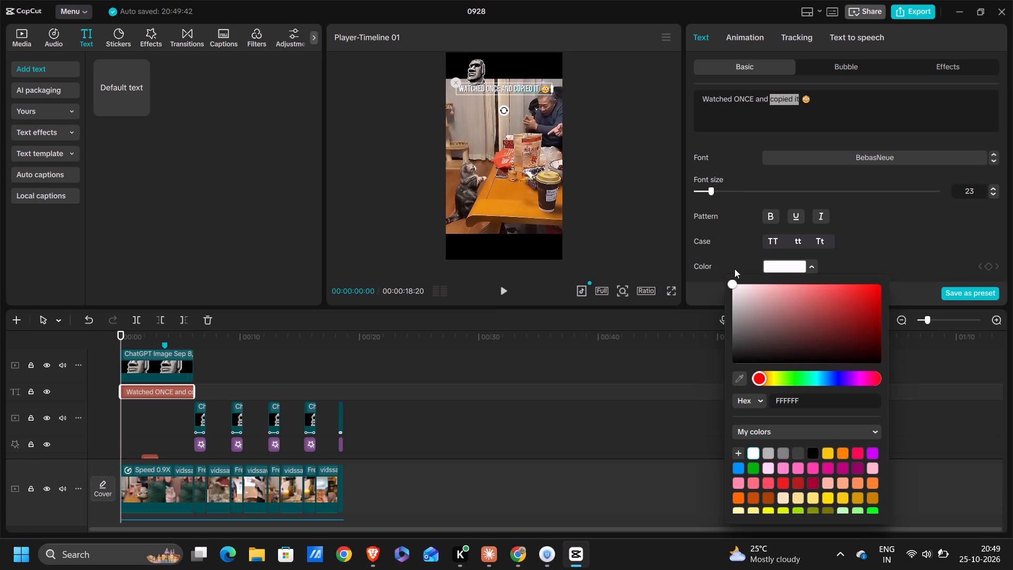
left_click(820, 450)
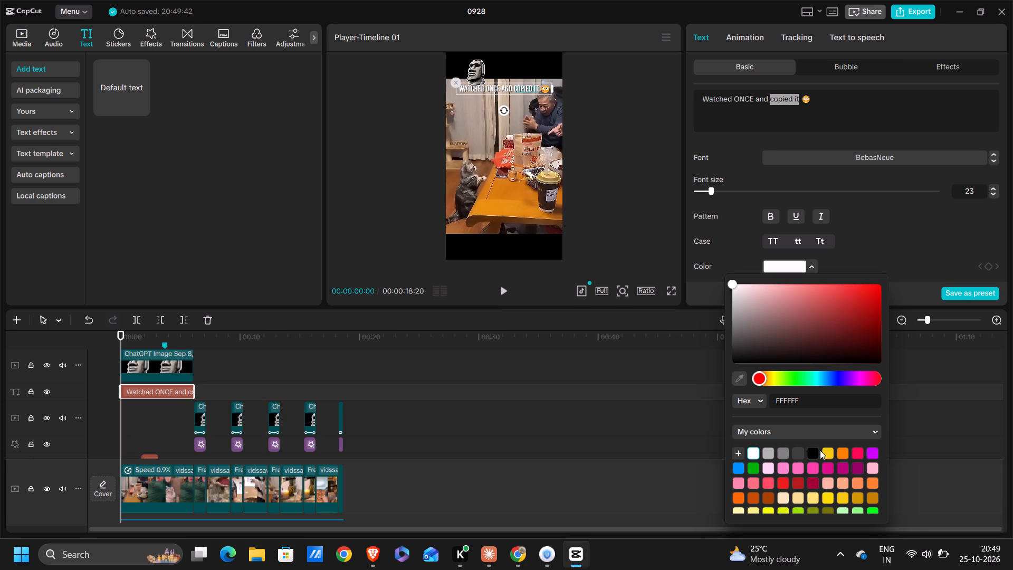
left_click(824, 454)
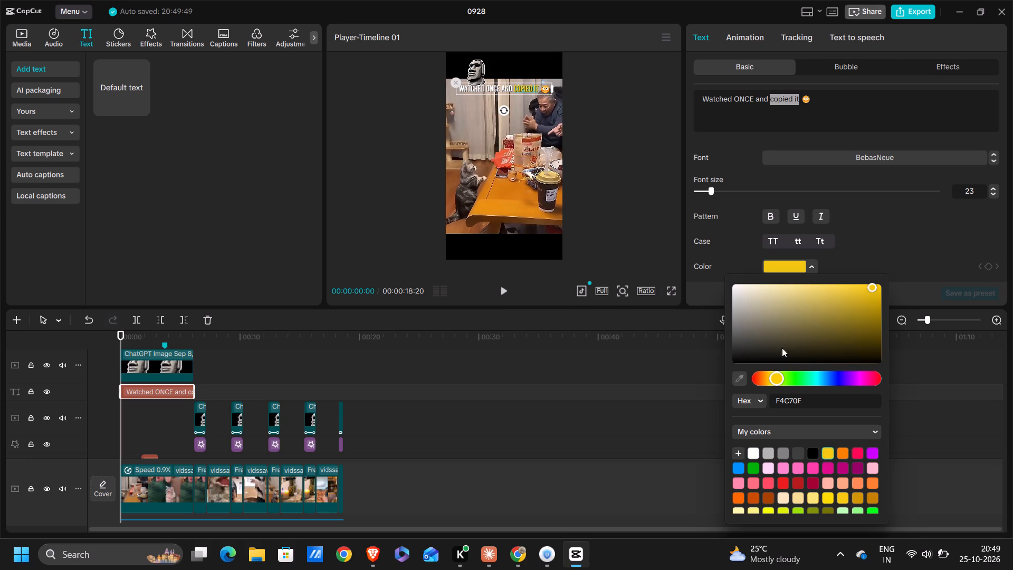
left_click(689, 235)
Try the third preset text style on the words "copied it", and apply the first one with white letters instead.
scroll(846, 227, "down", 1)
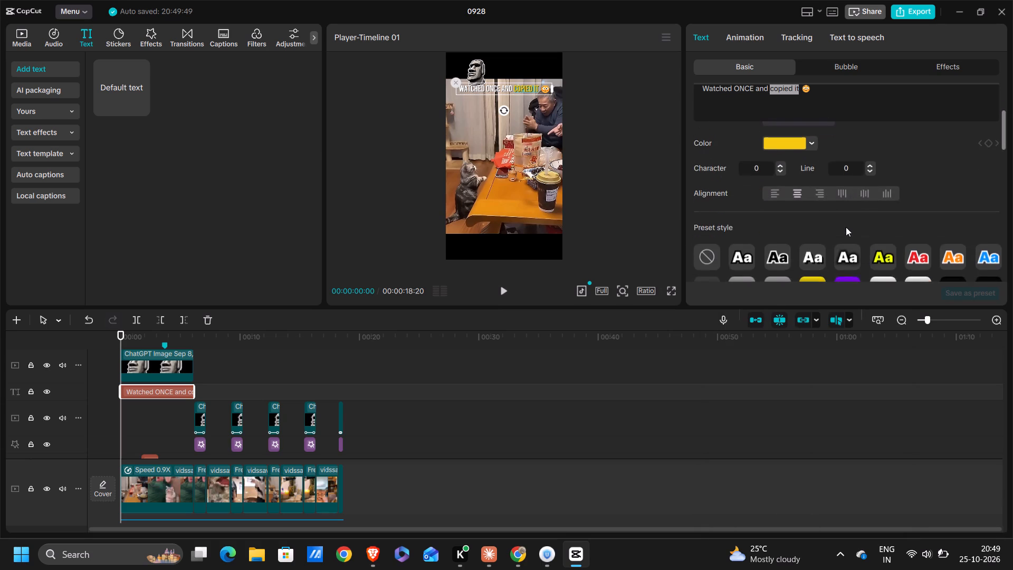
scroll(846, 227, "down", 1)
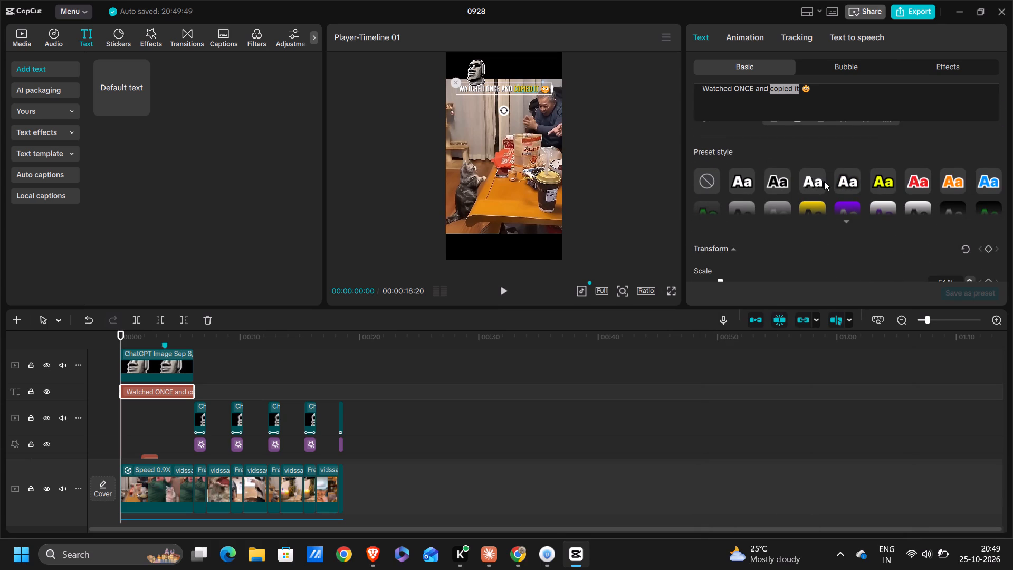
left_click(818, 179)
left_click(736, 171)
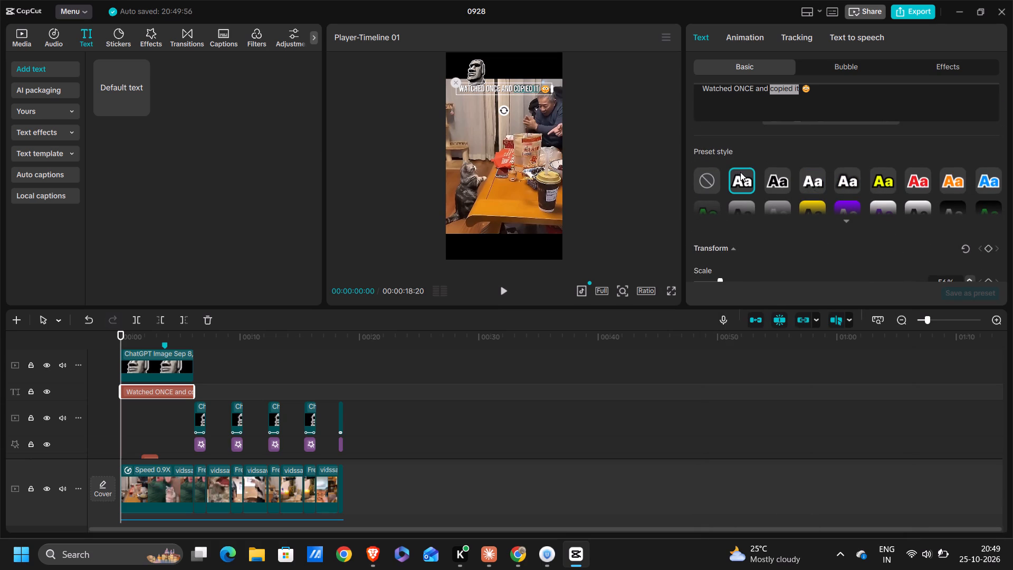
Apply a preset text style with white letters to the entire caption, including the emoji.
scroll(741, 172, "up", 3)
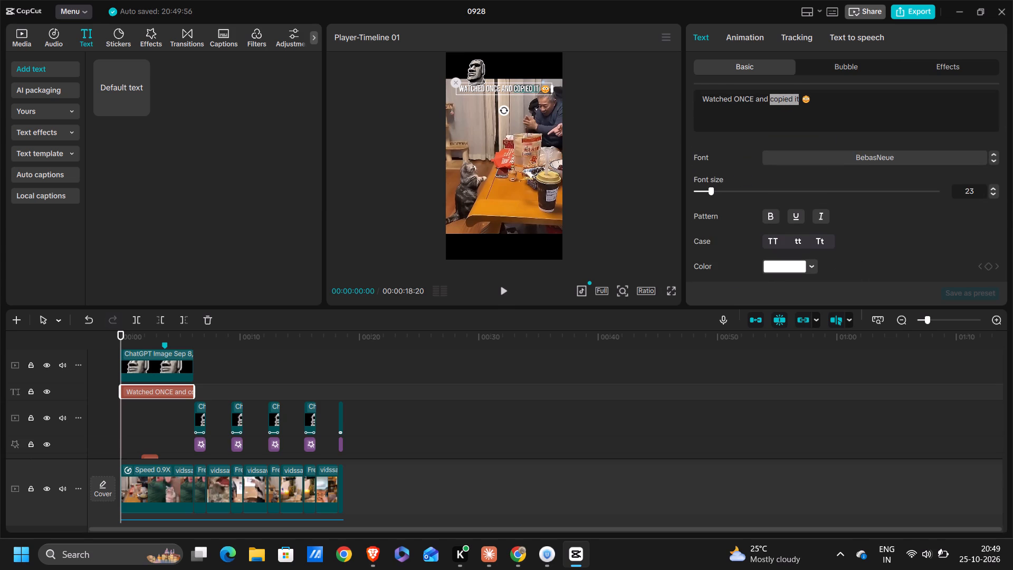
left_click_drag(704, 97, 809, 95)
scroll(808, 94, "down", 1)
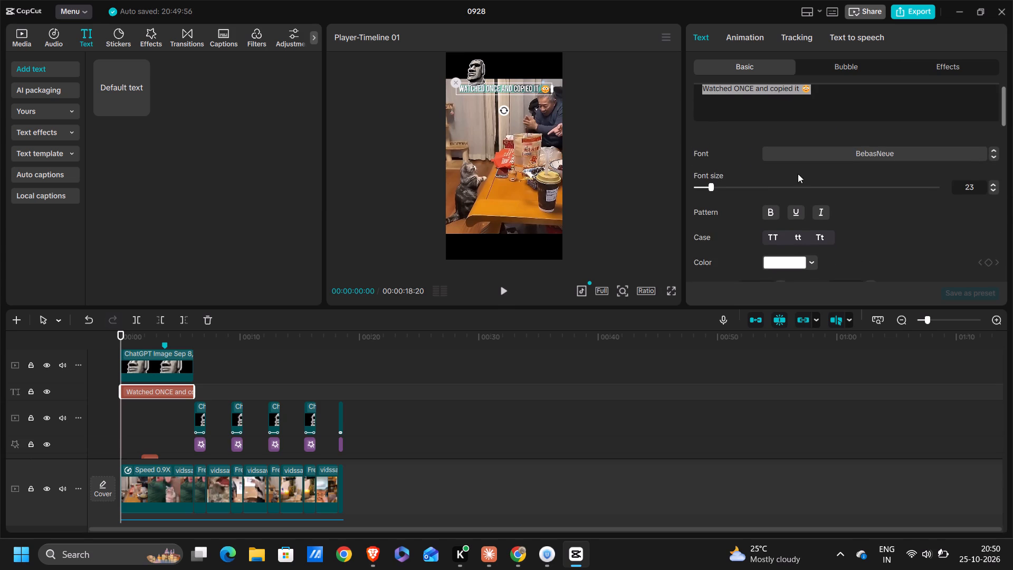
scroll(799, 251, "down", 1)
left_click(750, 221)
scroll(780, 186, "up", 1)
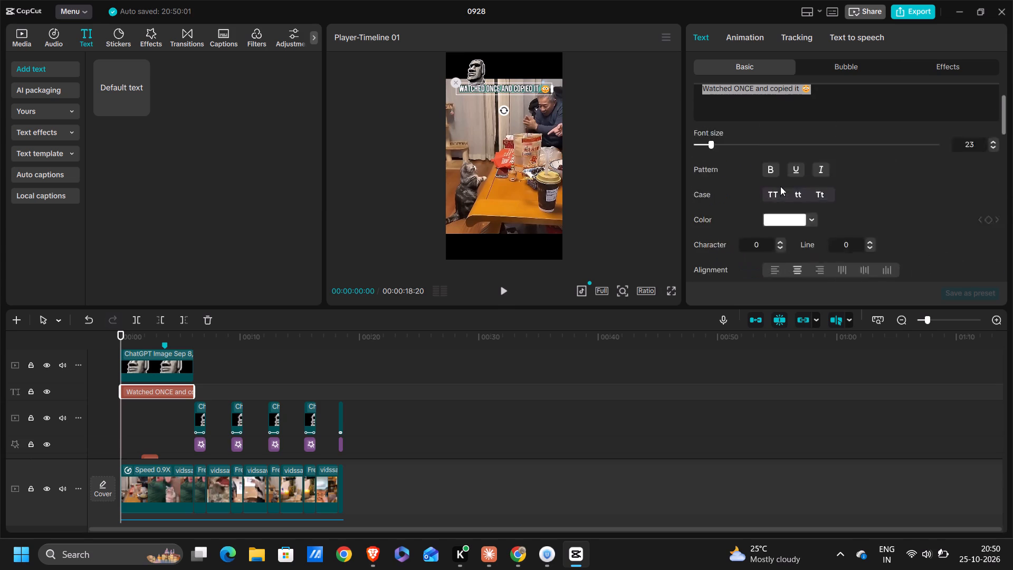
Recolour only the words "copied it" in the caption to a bright, fully saturated yellow.
scroll(780, 186, "up", 2)
left_click(853, 113)
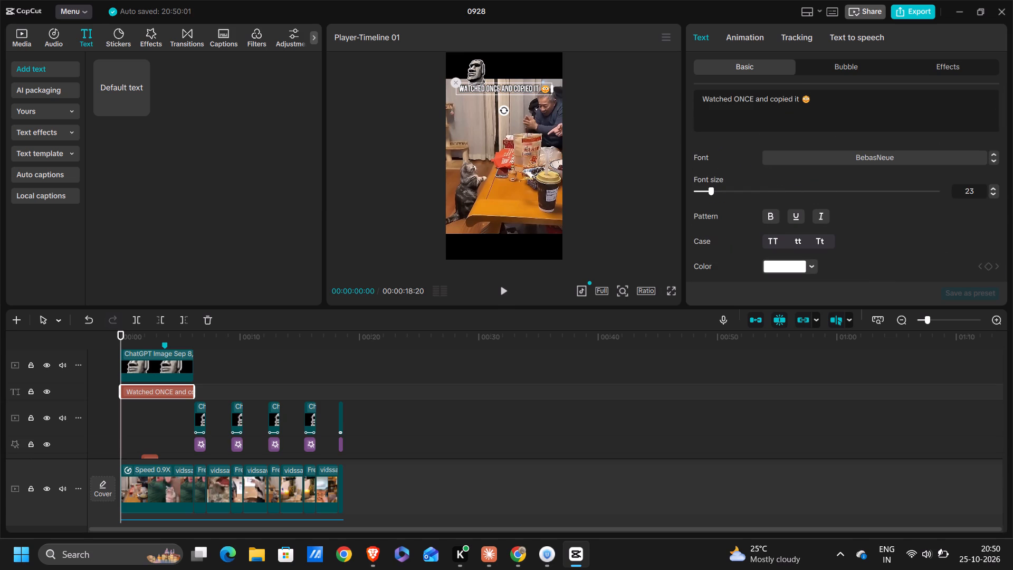
left_click_drag(772, 98, 805, 102)
scroll(800, 204, "down", 1)
left_click(801, 191)
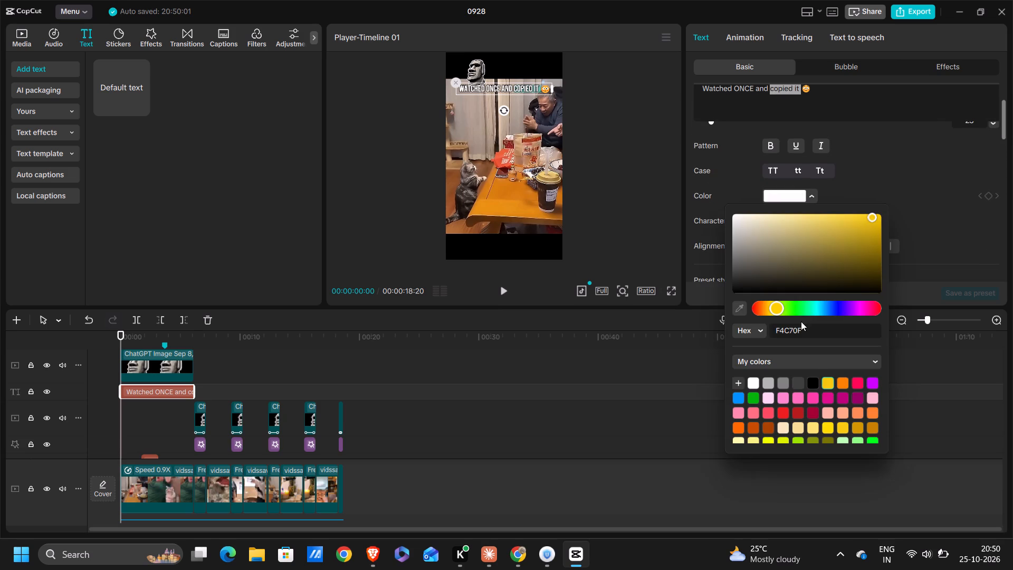
left_click(828, 385)
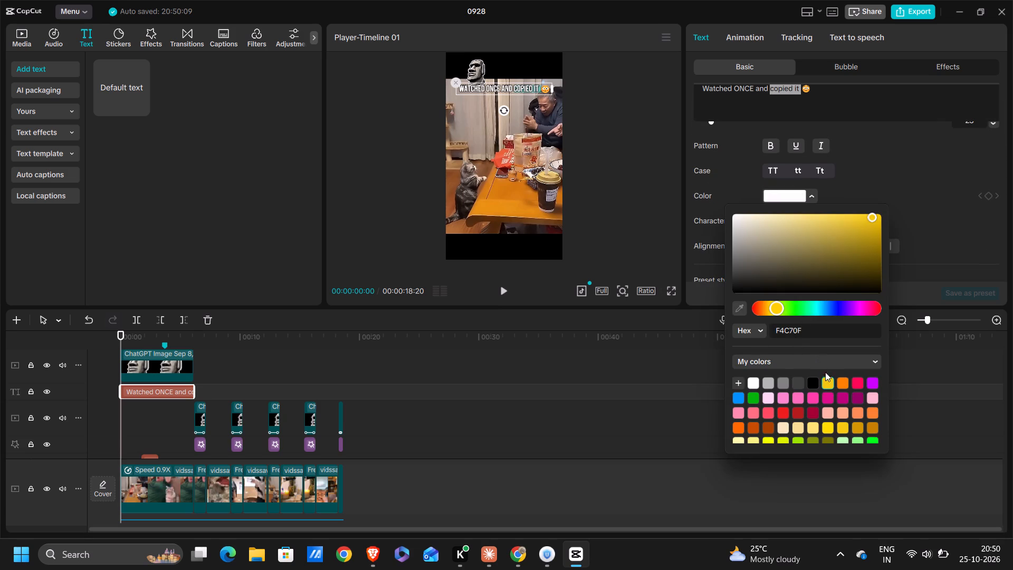
double_click(829, 380)
left_click_drag(872, 218, 920, 187)
left_click(914, 187)
left_click(695, 201)
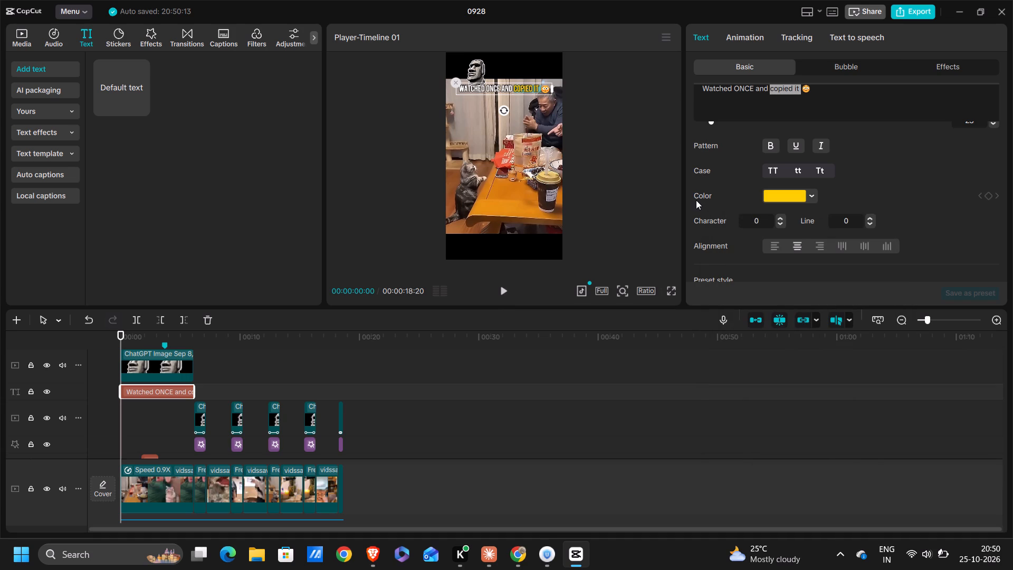
Set the whole caption's font size to 26, dismissing the low-battery warning.
scroll(797, 203, "up", 2)
left_click(860, 117)
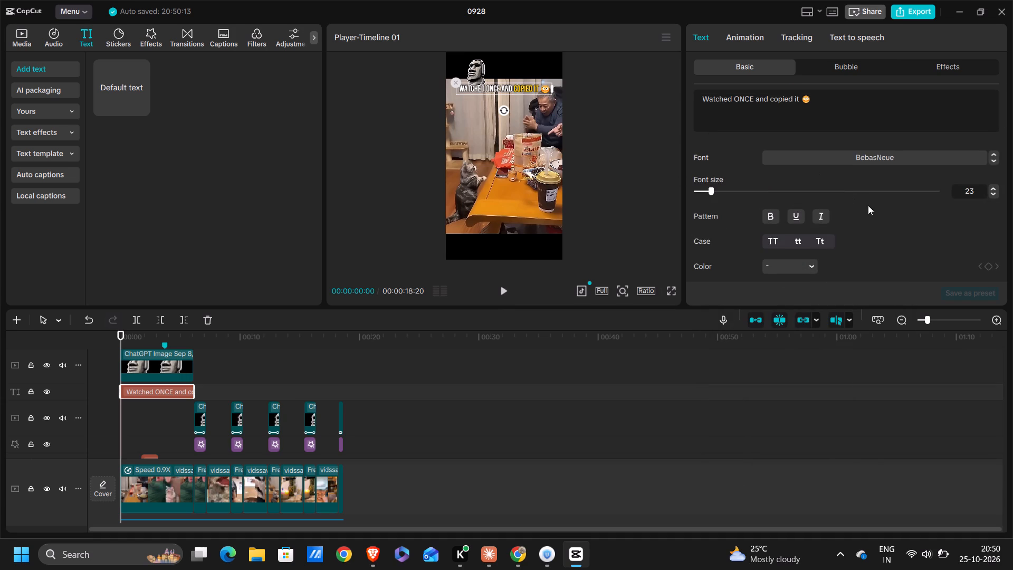
triple_click(993, 188)
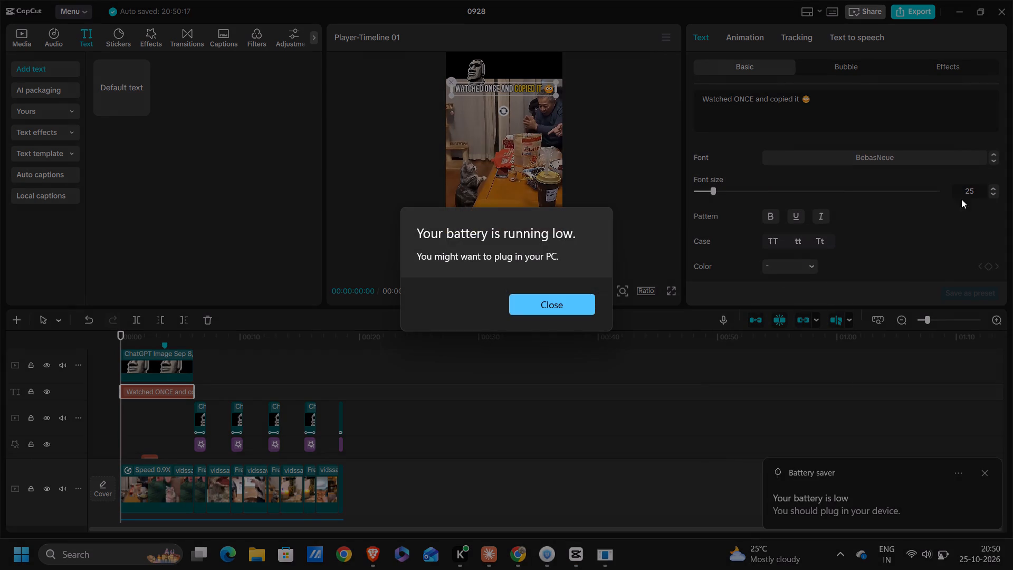
left_click(557, 302)
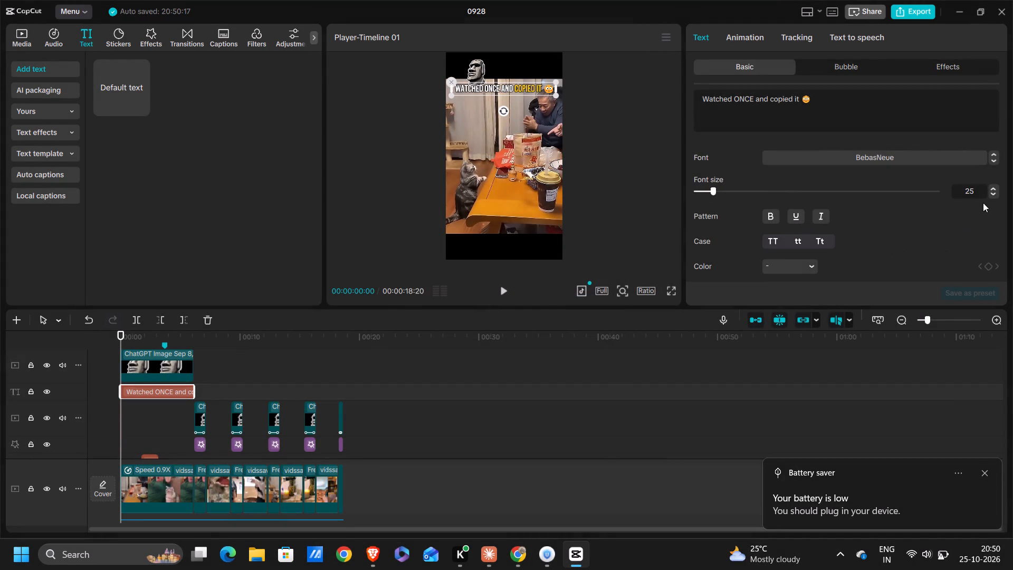
left_click(994, 188)
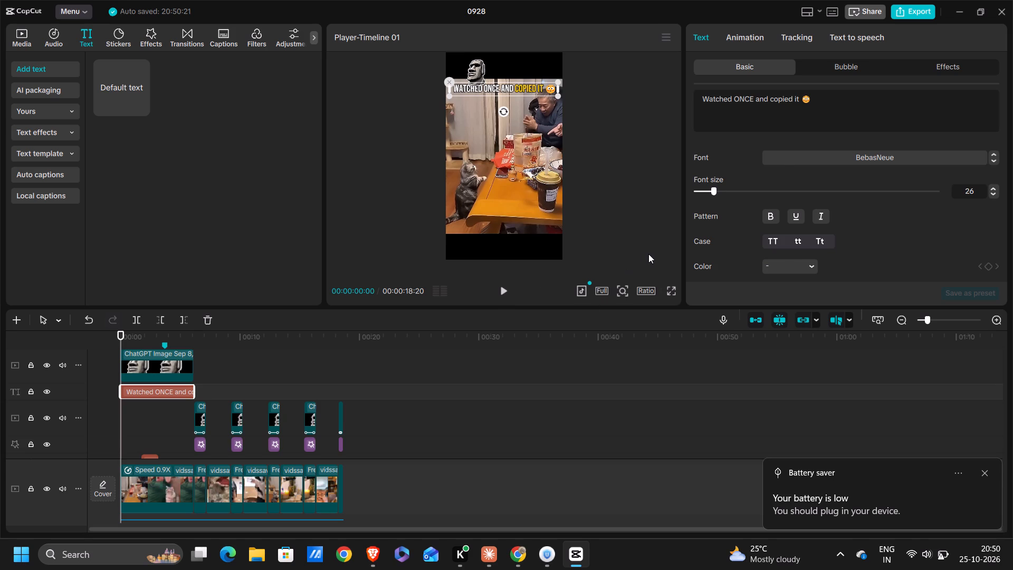
left_click(648, 254)
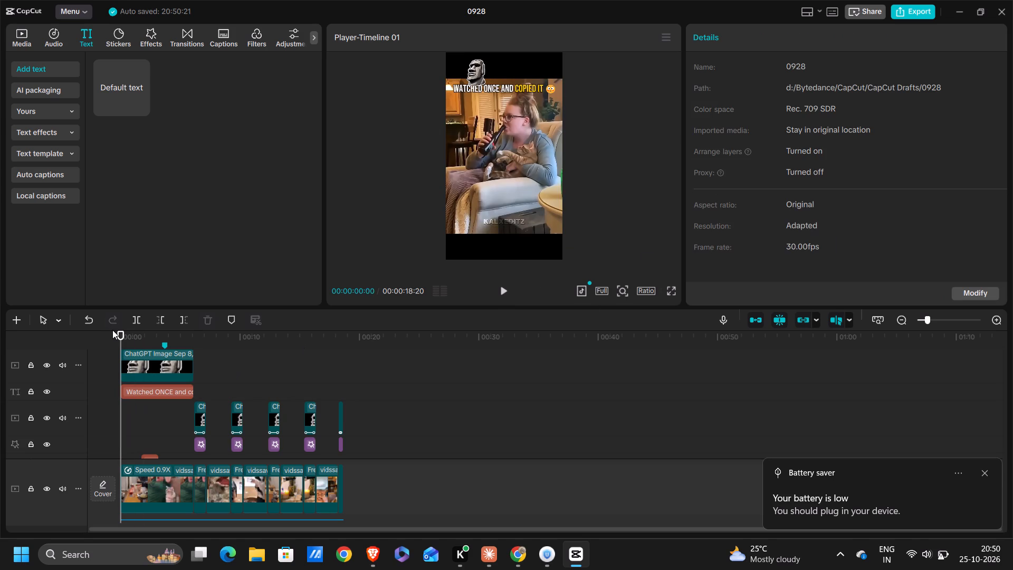
Play the Short from the start through the first freeze frame to check the opening caption, stone head and audio.
key("space")
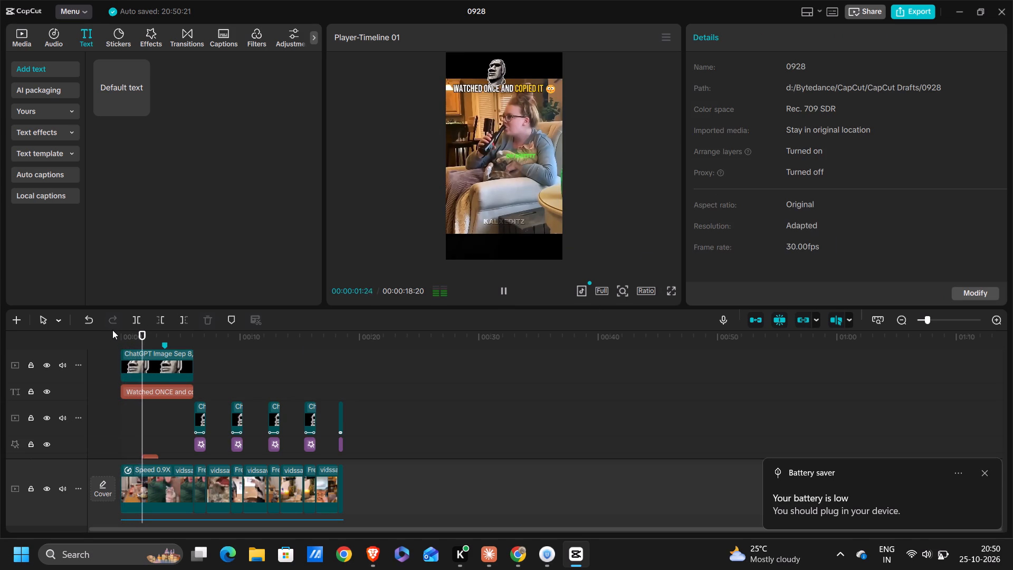
scroll(119, 445, "right", 2)
double_click(126, 436)
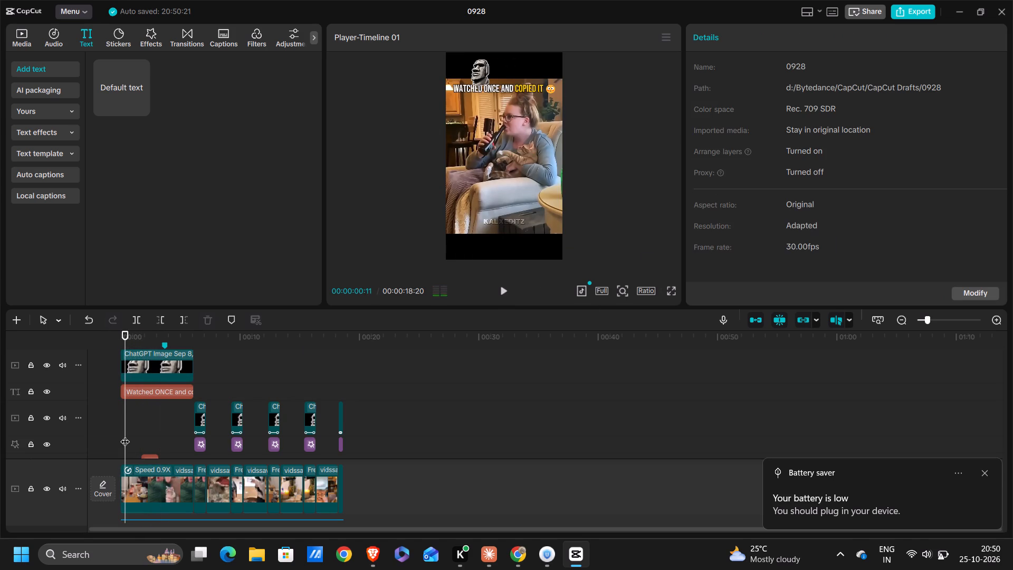
left_click_drag(125, 435, 75, 431)
scroll(75, 431, "down", 5)
scroll(186, 427, "down", 6)
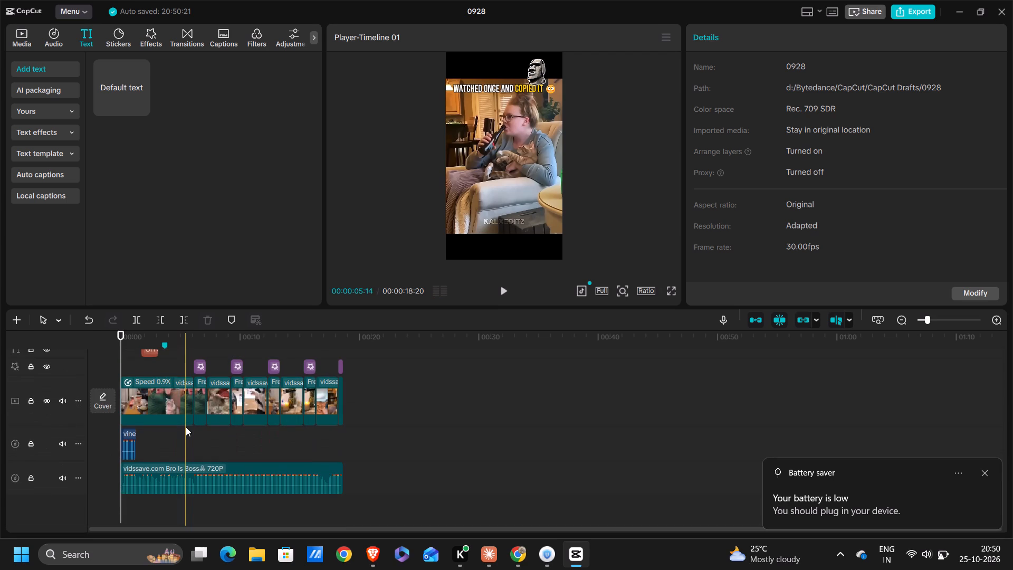
scroll(136, 411, "up", 8, "ctrl")
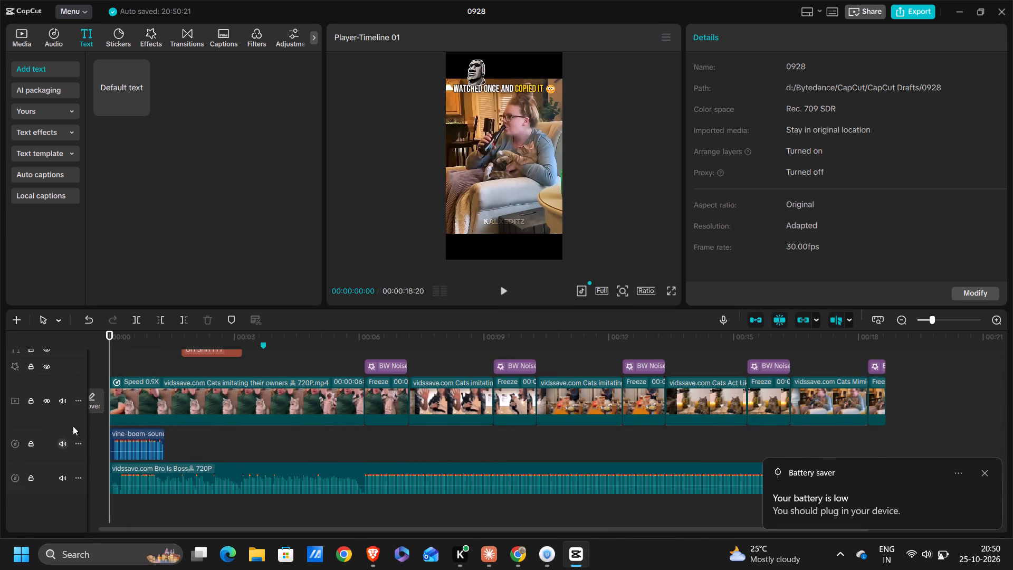
left_click(503, 287)
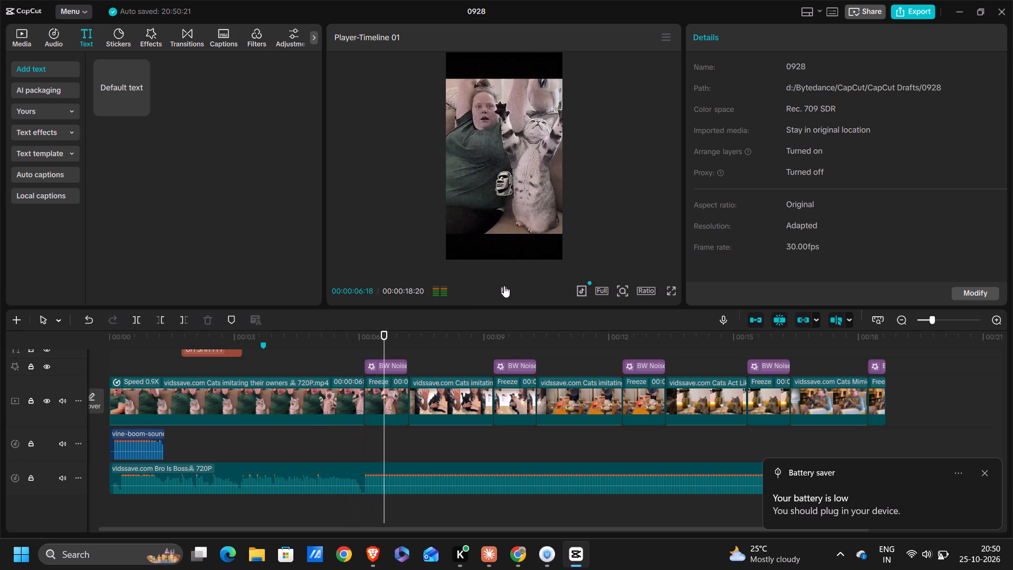
left_click(504, 286)
Return to the start of the timeline and replay the opening seconds to recheck the styled caption.
left_click(251, 425)
left_click(253, 421)
double_click(255, 414)
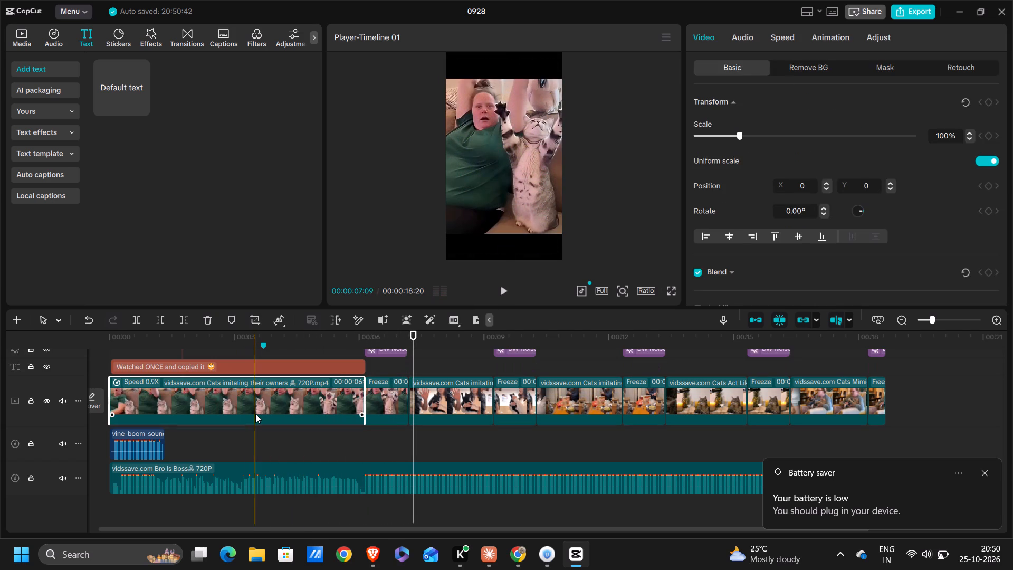
scroll(249, 403, "up", 3)
double_click(152, 408)
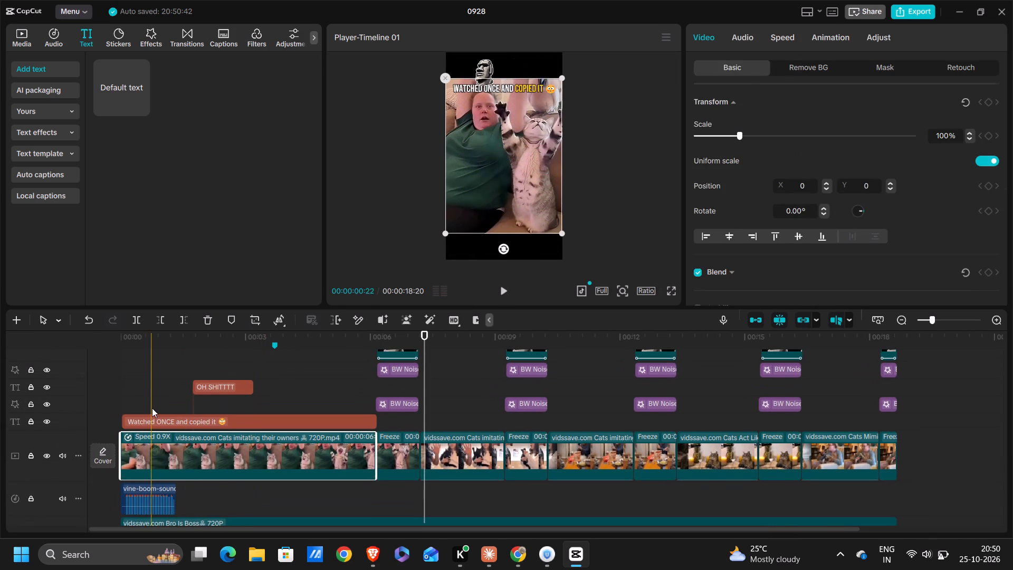
left_click_drag(154, 404, 61, 416)
key("space")
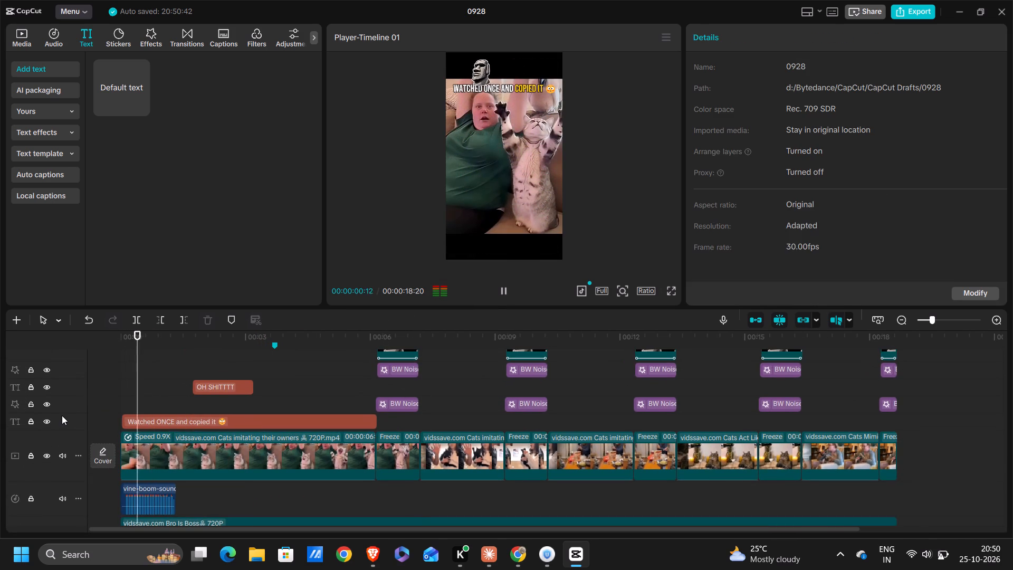
key("space")
Close the 0928 project editor and the Brave browser window showing YouTube.
left_click(997, 15)
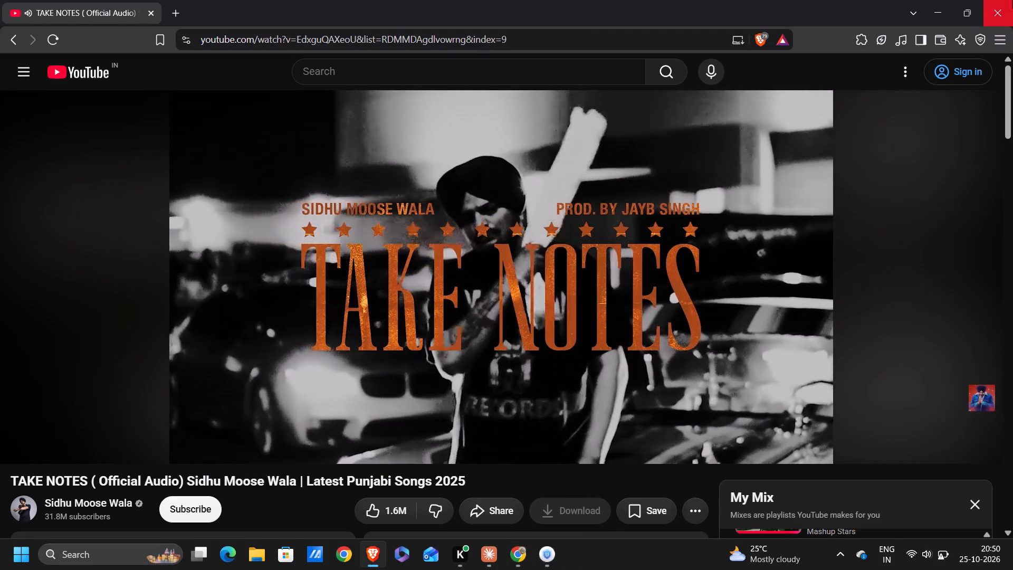
left_click(1012, 0)
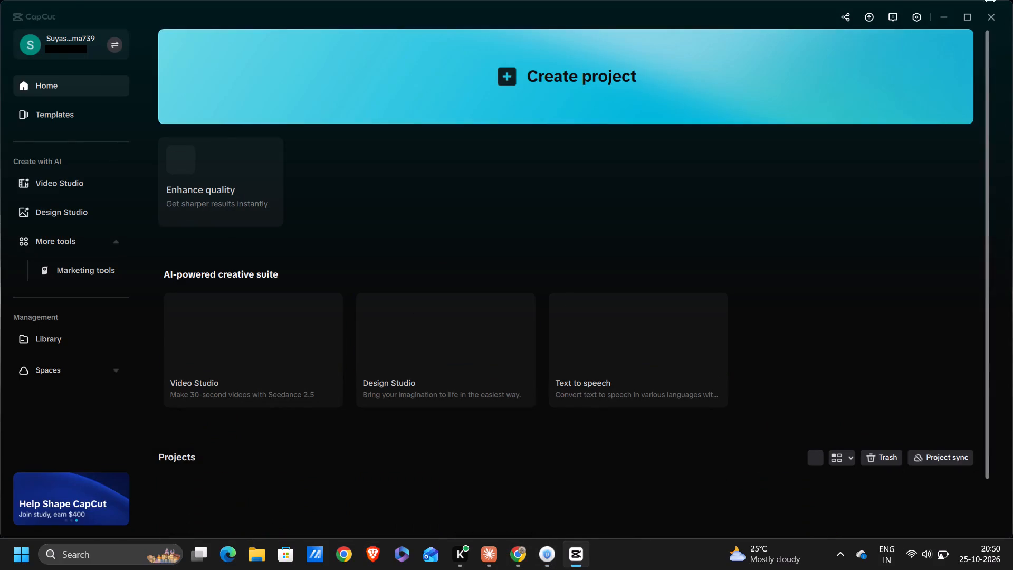
Close the CapCut home window.
left_click(992, 20)
triple_click(990, 20)
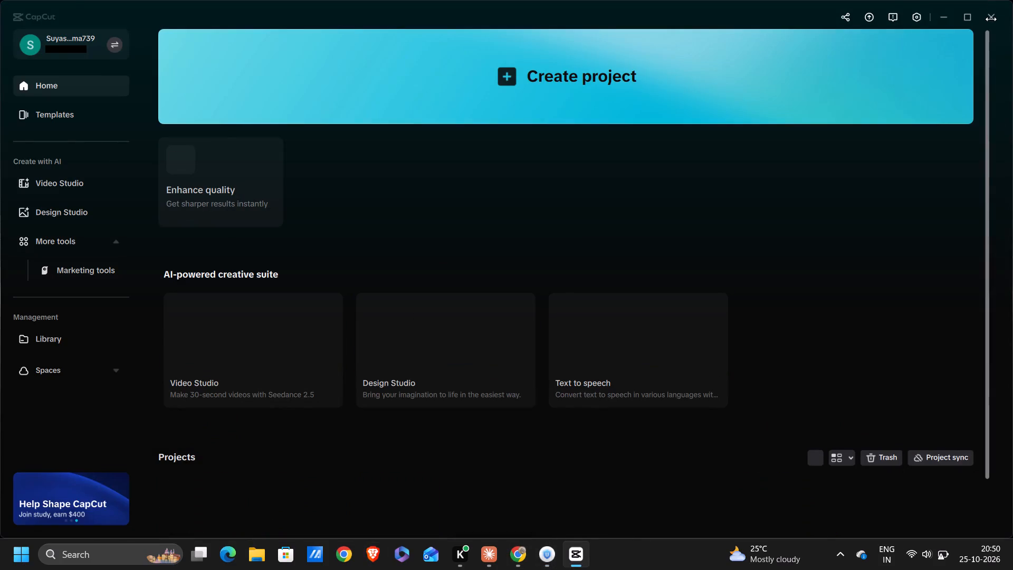
left_click(982, 24)
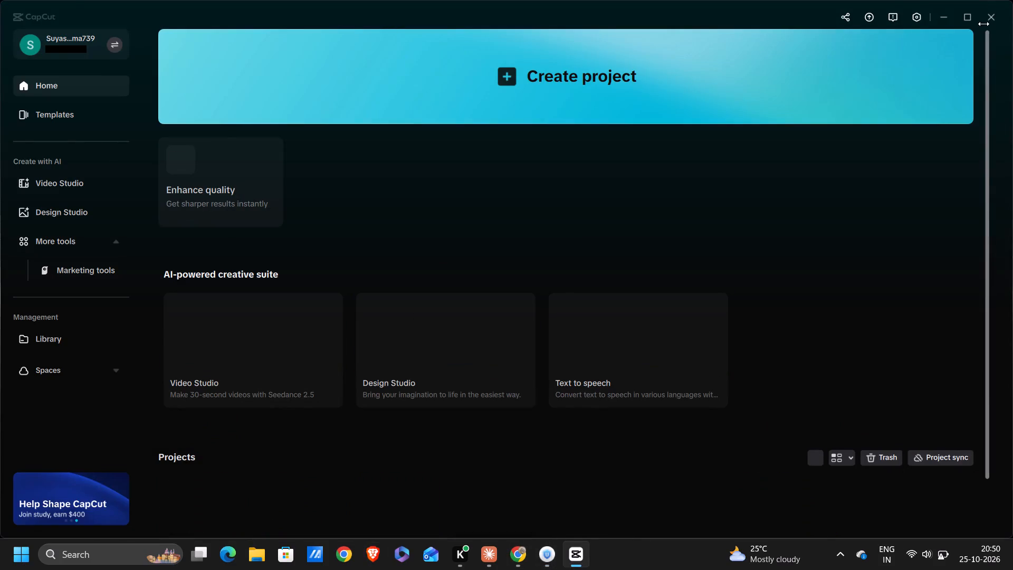
left_click(990, 20)
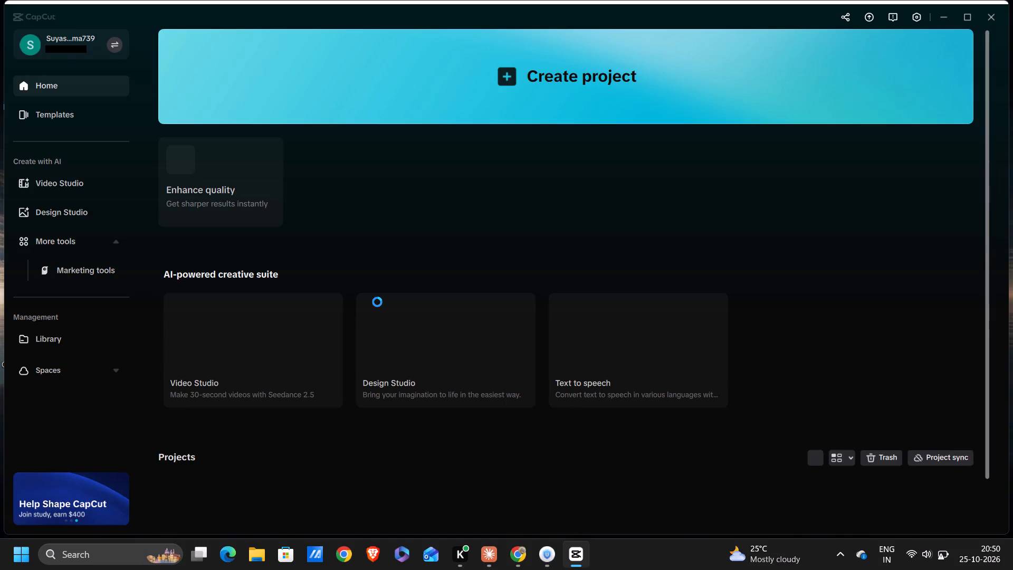